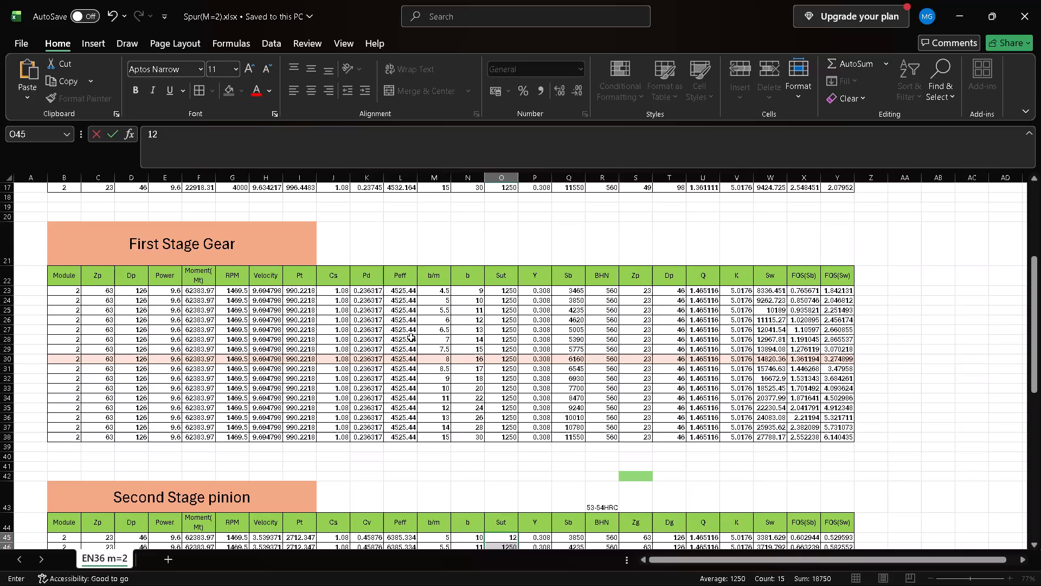
Switch to the Reduction calculations workbook and examine the zero degree sheet's gear reduction tables and the 45° block's R_force line.
click(486, 224)
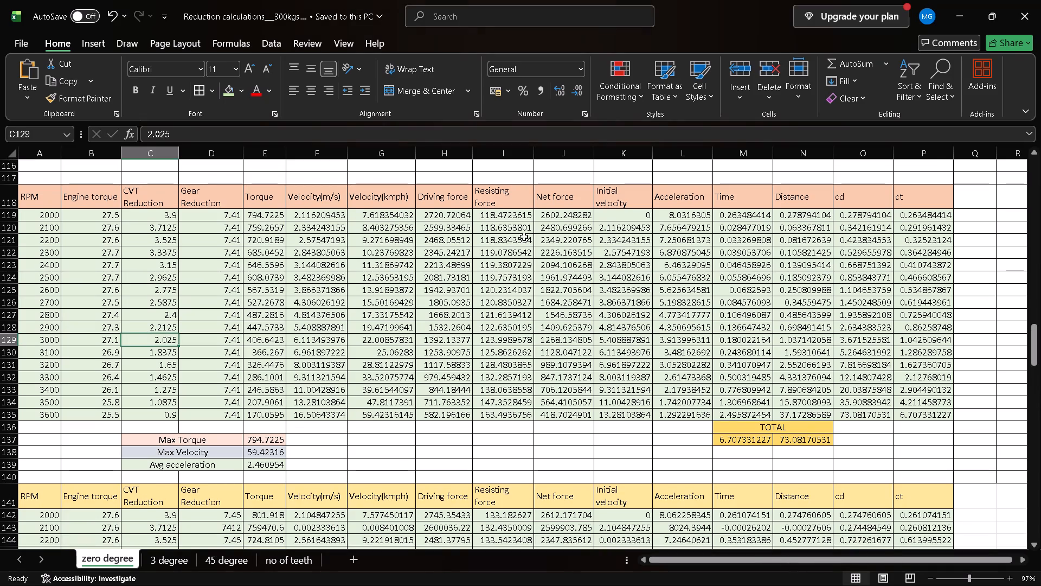
scroll(442, 385, down, 4)
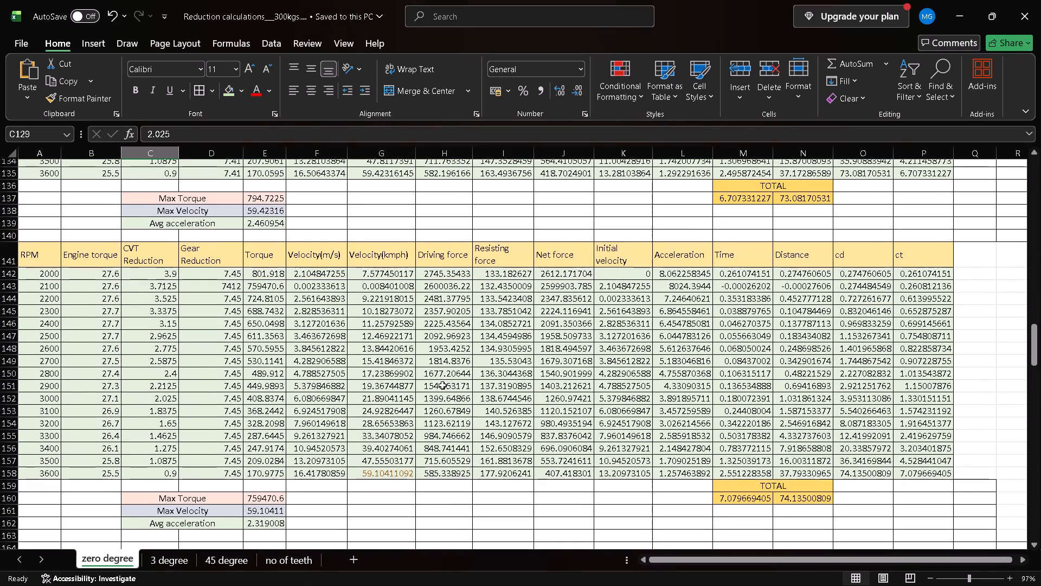
scroll(235, 294, down, 1)
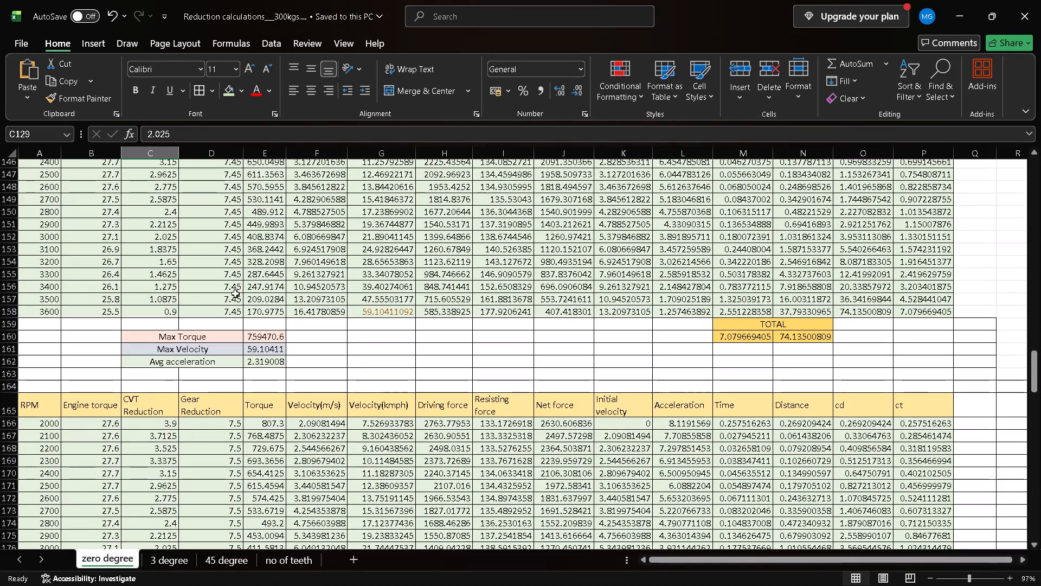
scroll(235, 294, down, 4)
scroll(235, 294, up, 1)
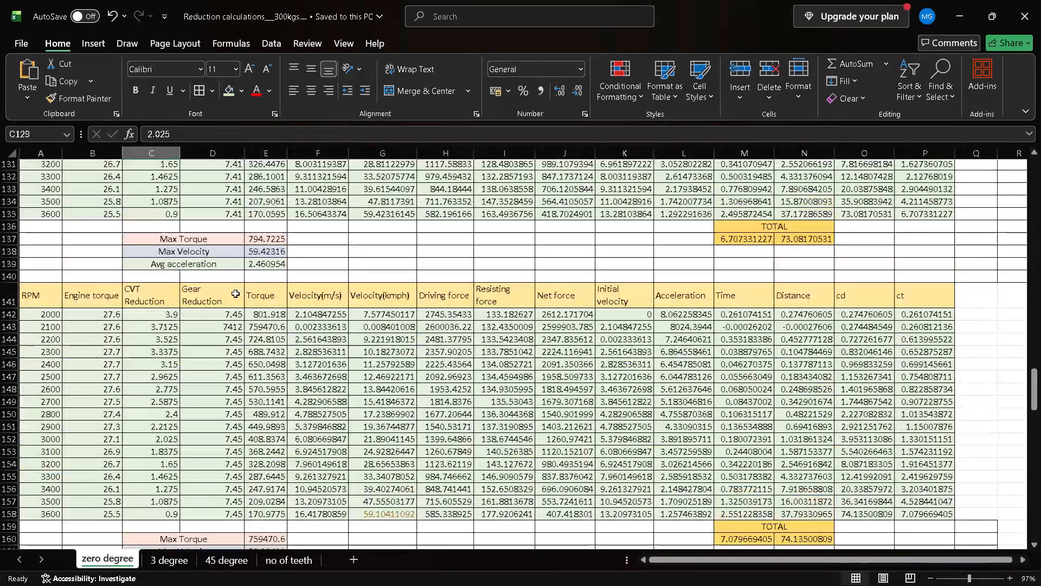
scroll(235, 294, up, 2)
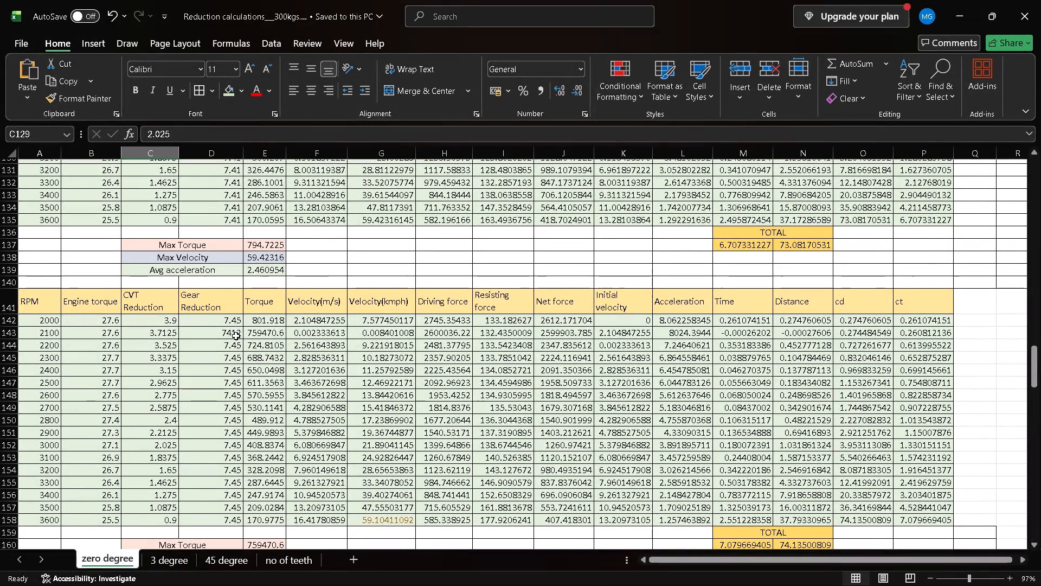
scroll(233, 333, down, 4)
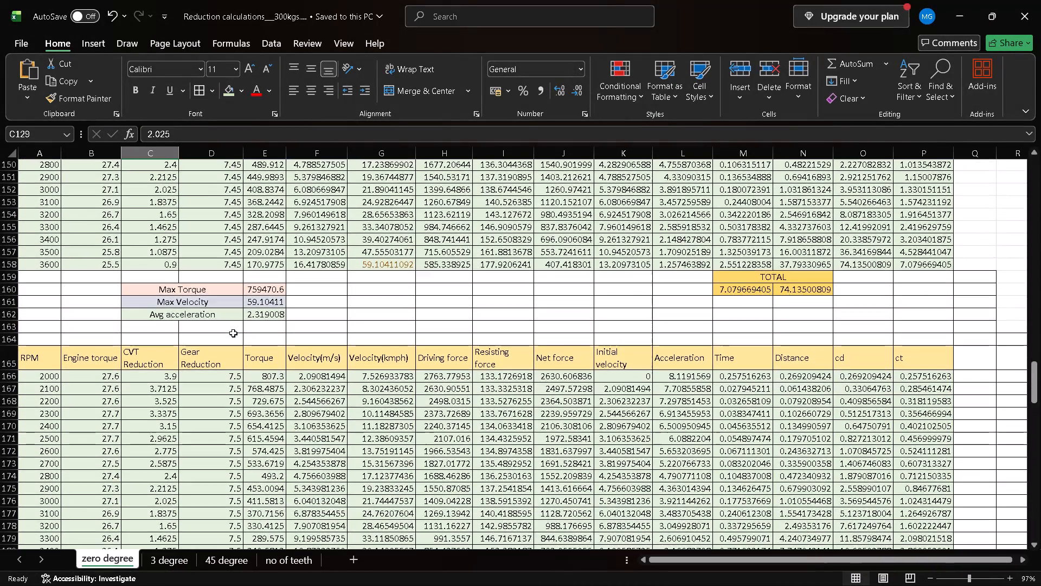
scroll(233, 333, down, 12)
scroll(233, 333, up, 1)
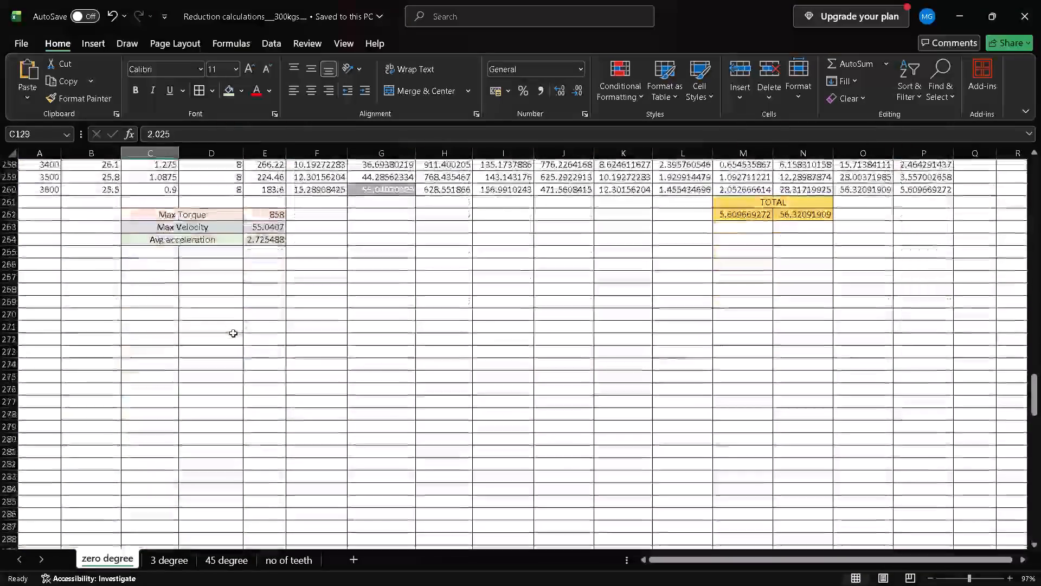
scroll(233, 333, up, 15)
scroll(233, 333, down, 4)
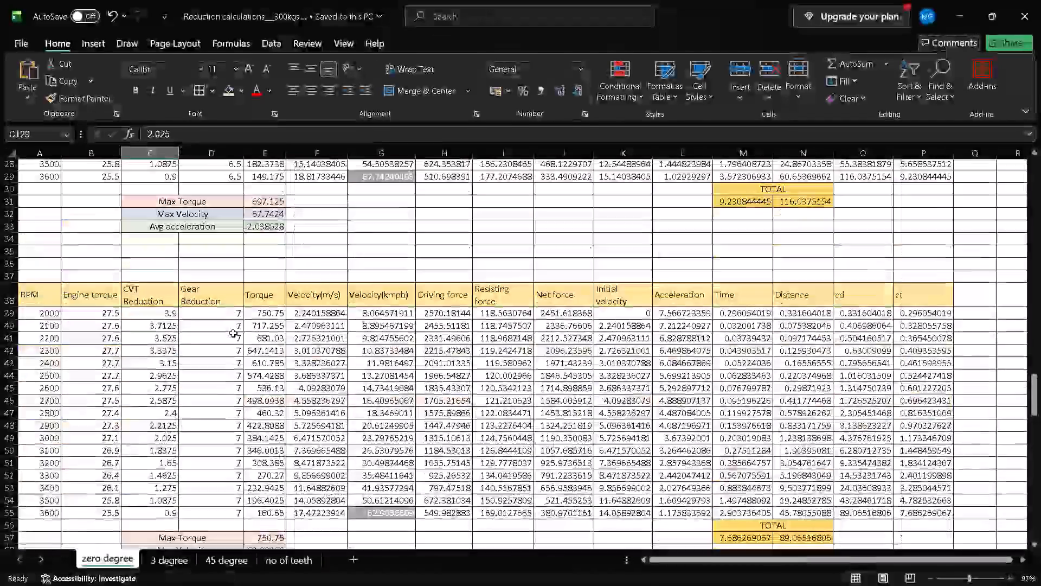
scroll(233, 333, down, 7)
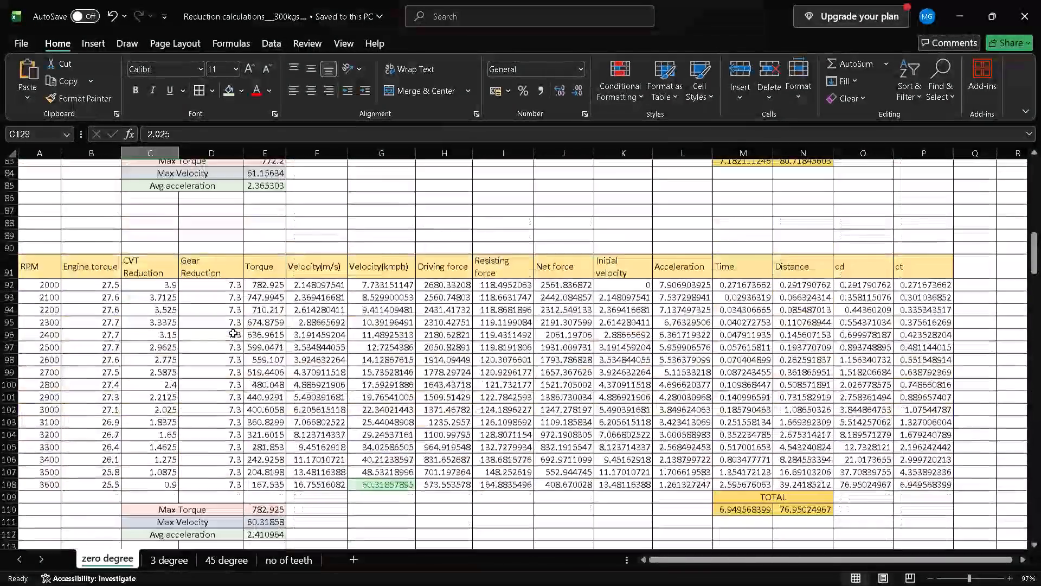
scroll(233, 333, down, 1)
scroll(233, 333, up, 9)
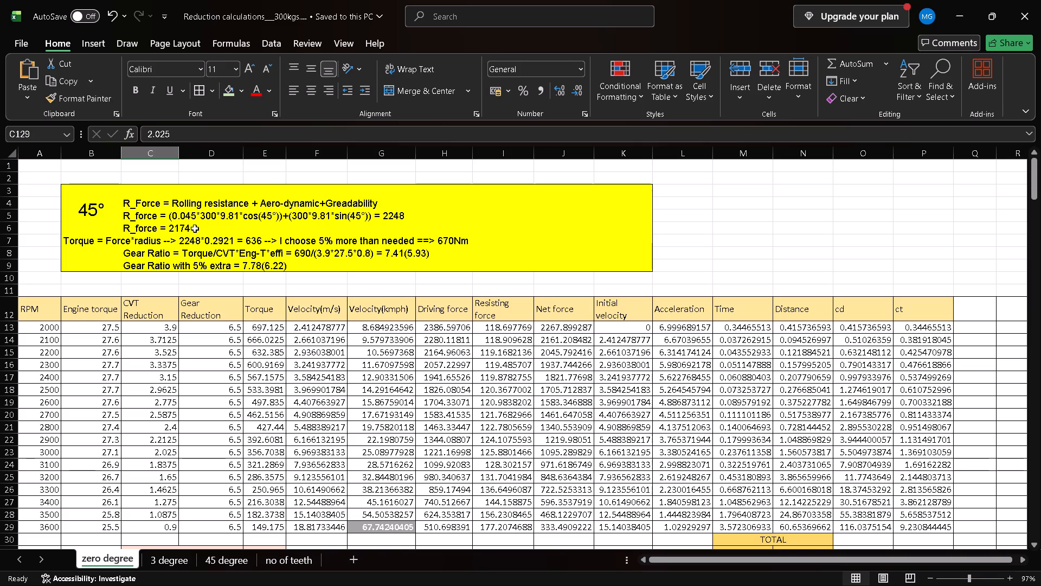
click(194, 230)
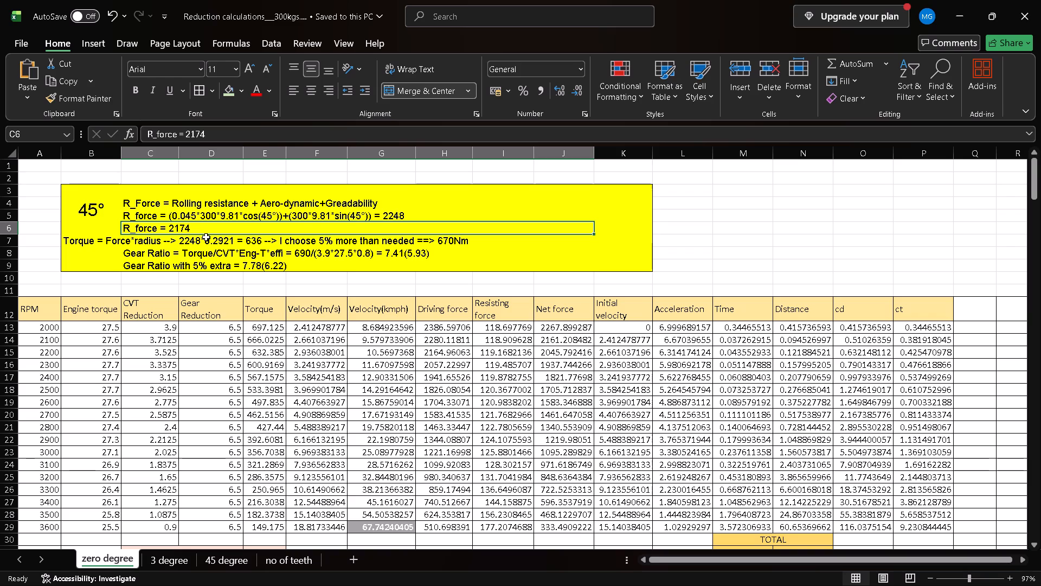
Clear the separate "R_force = 2174" line in cell C6 of the 45° block, leaving the cell empty.
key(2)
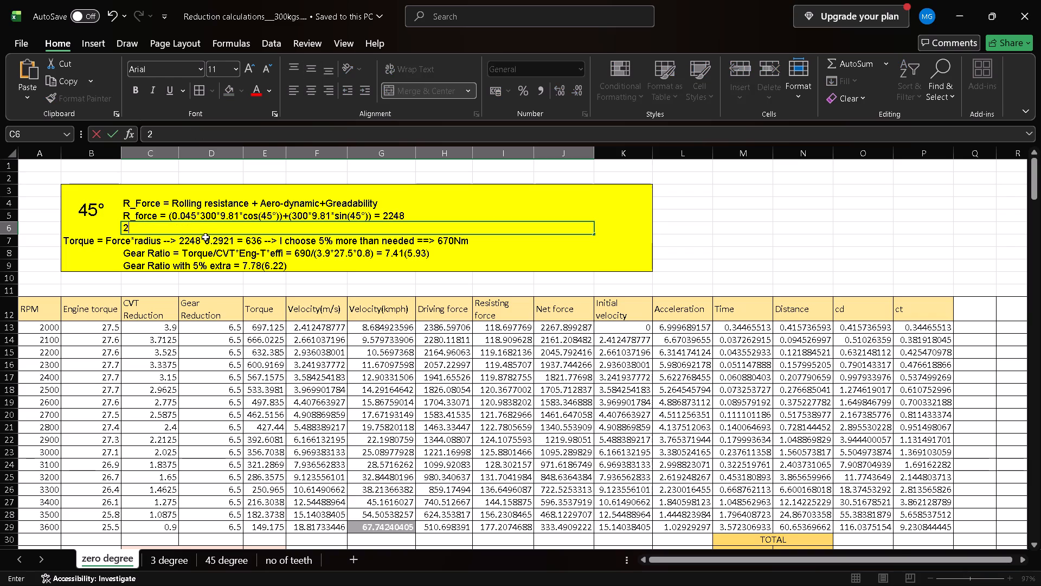
key(BackSpace)
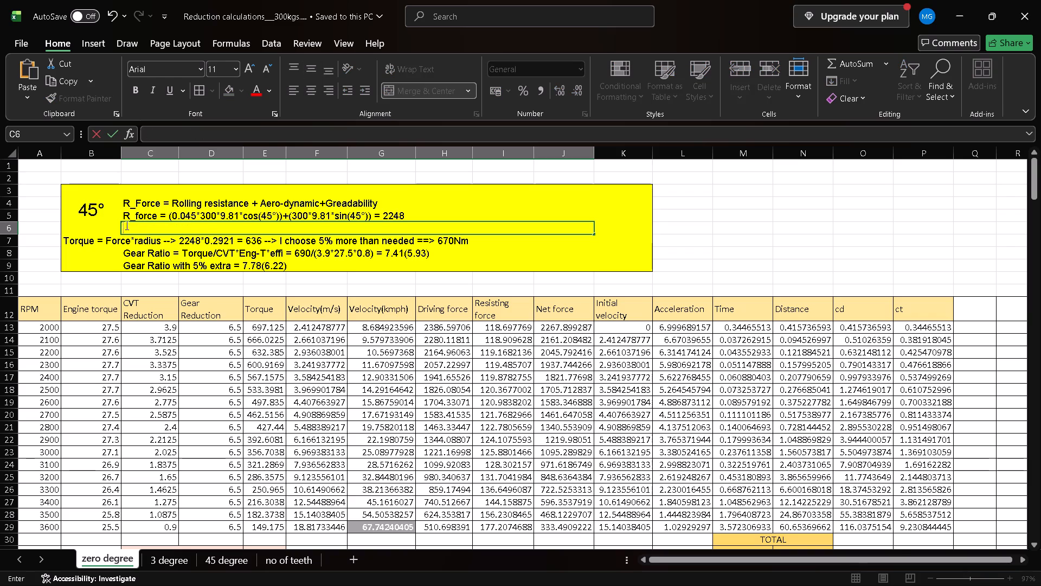
click(124, 213)
drag(124, 215, 156, 216)
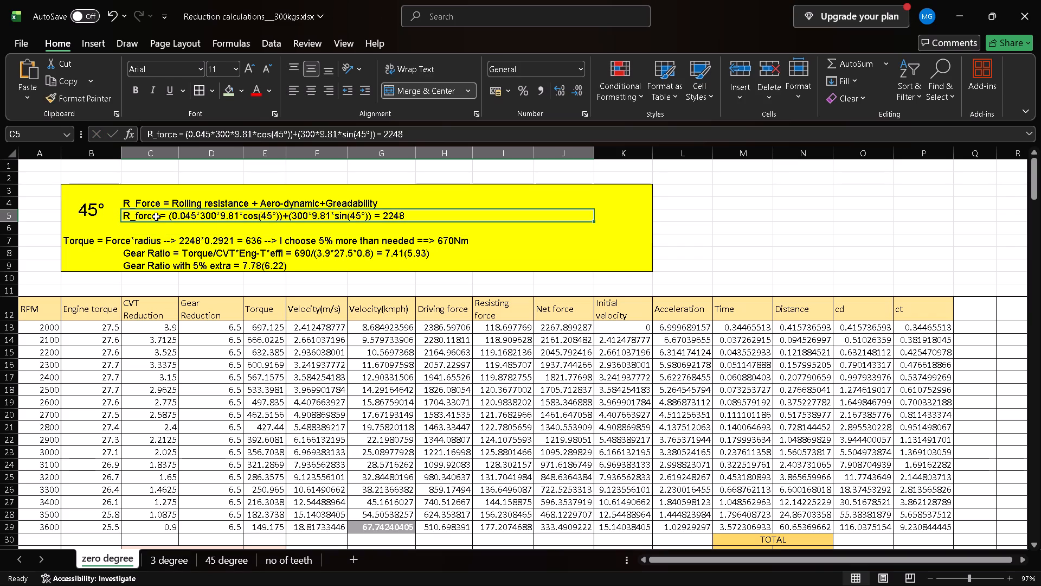
drag(156, 216, 130, 216)
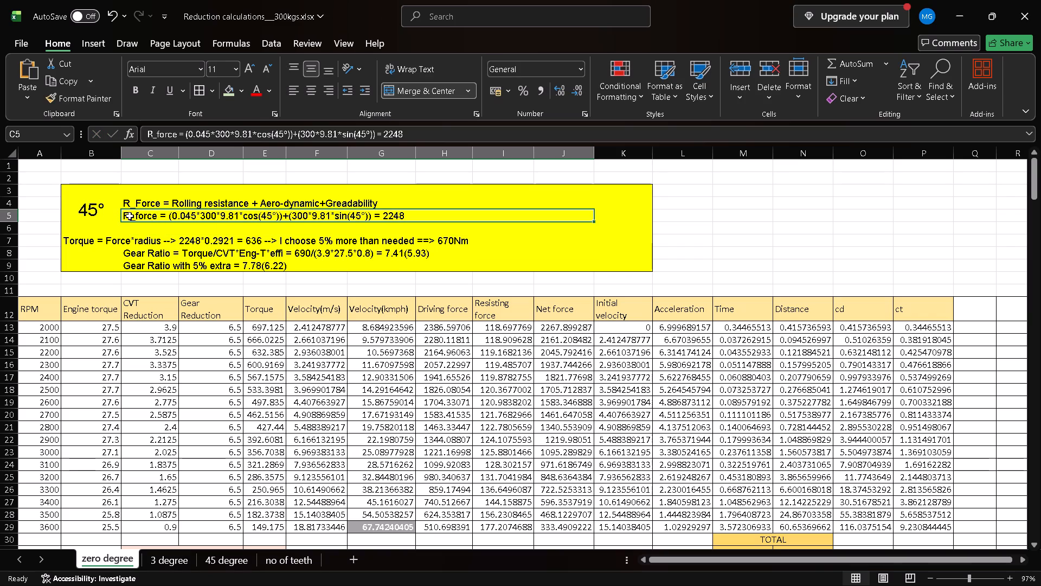
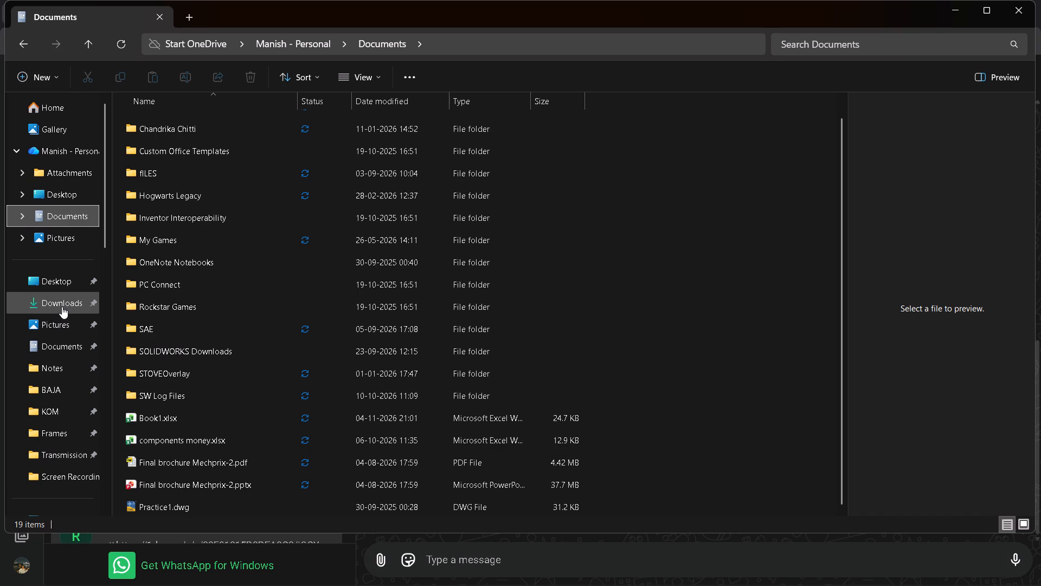
Examine the file listings of the Documents, Downloads and Desktop folders in File Explorer to locate the needed project file.
scroll(186, 352, down, 1)
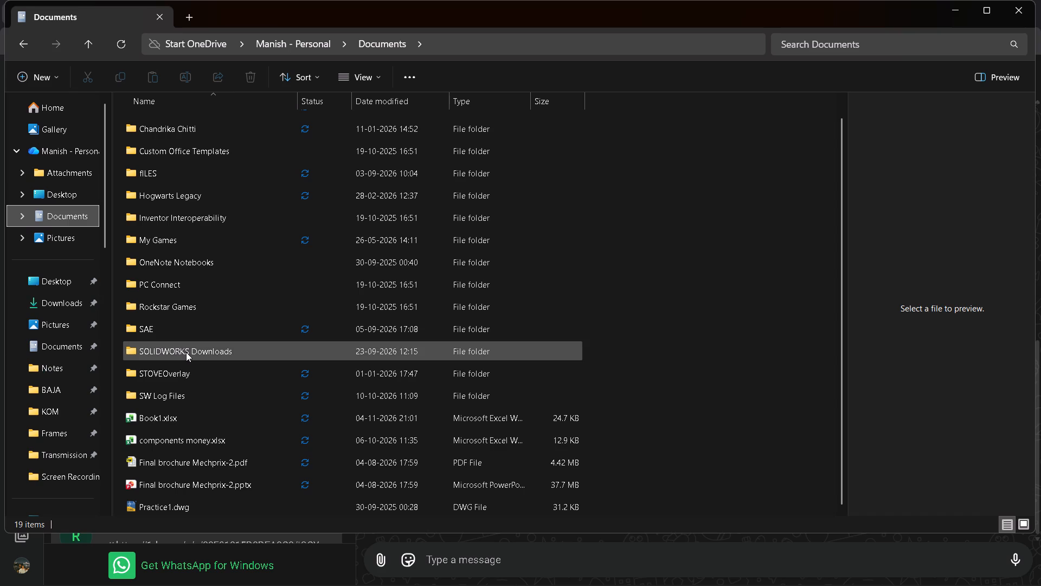
scroll(186, 352, down, 1)
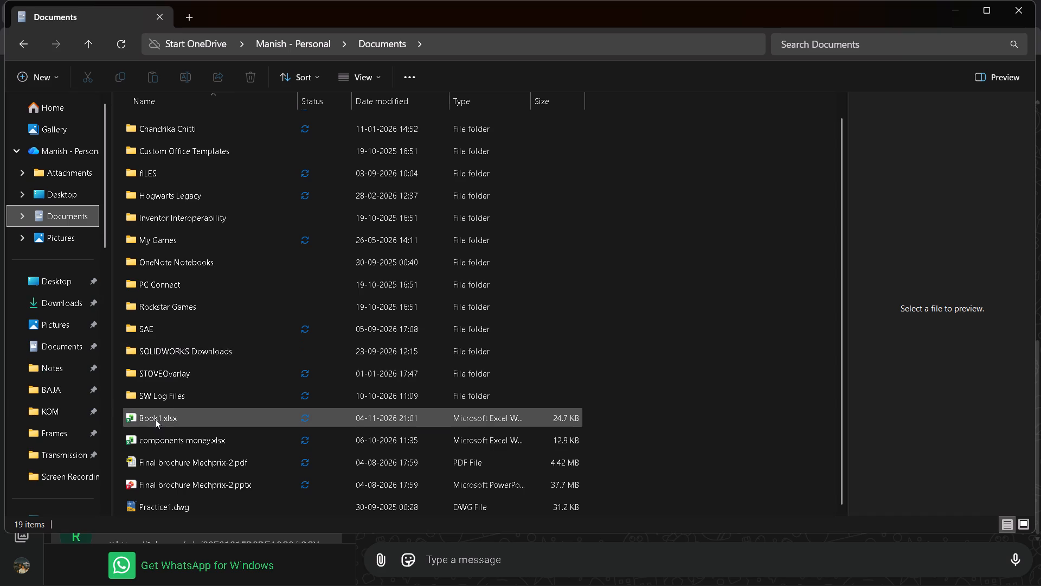
click(57, 348)
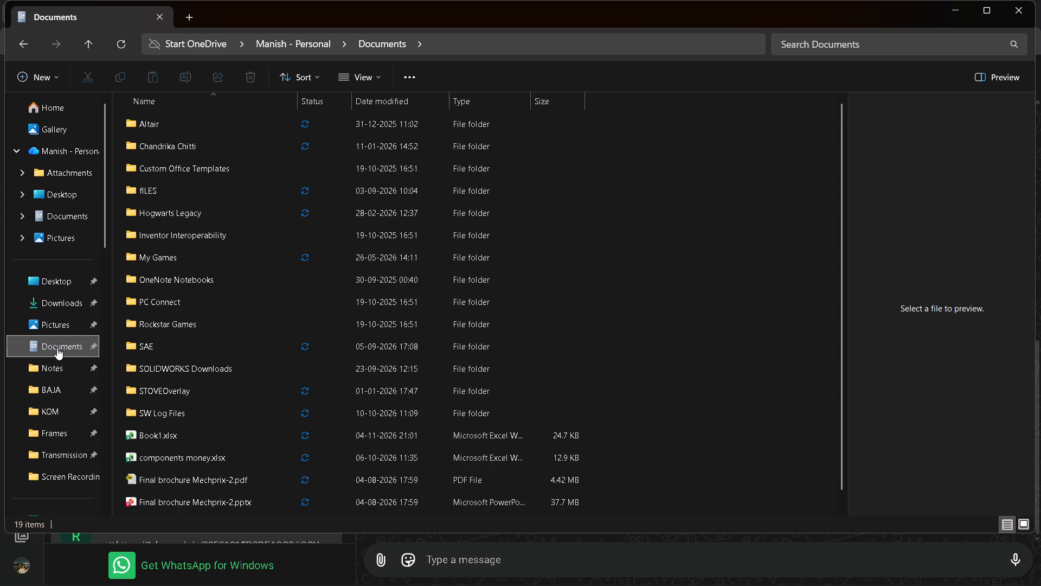
scroll(161, 346, down, 1)
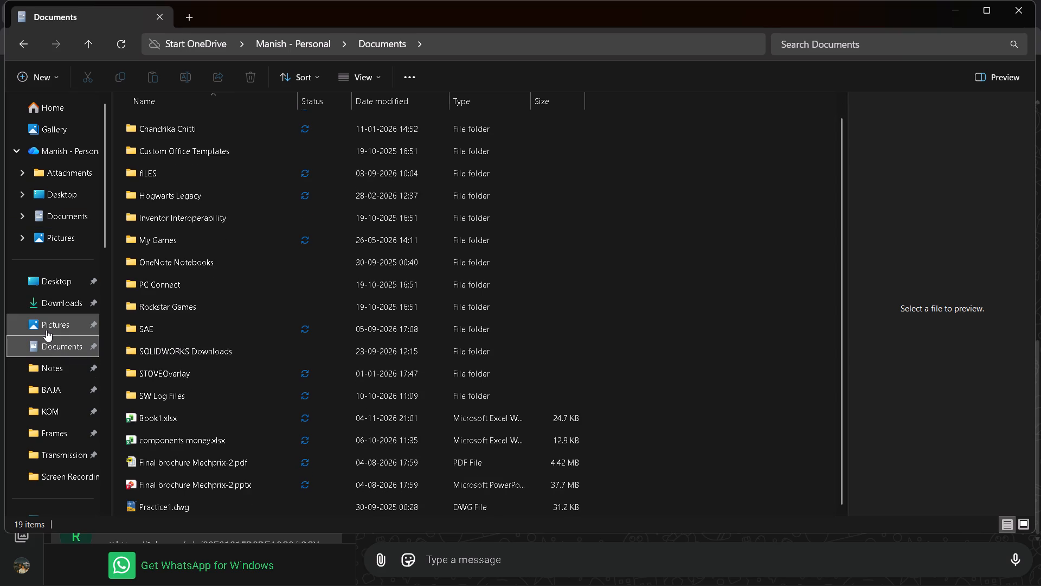
click(46, 328)
click(51, 311)
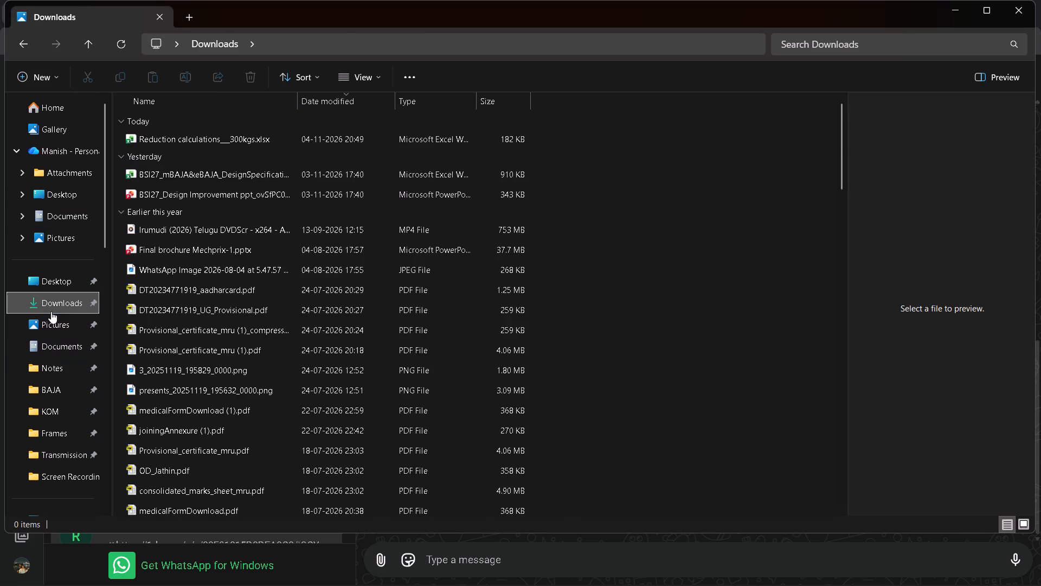
click(51, 285)
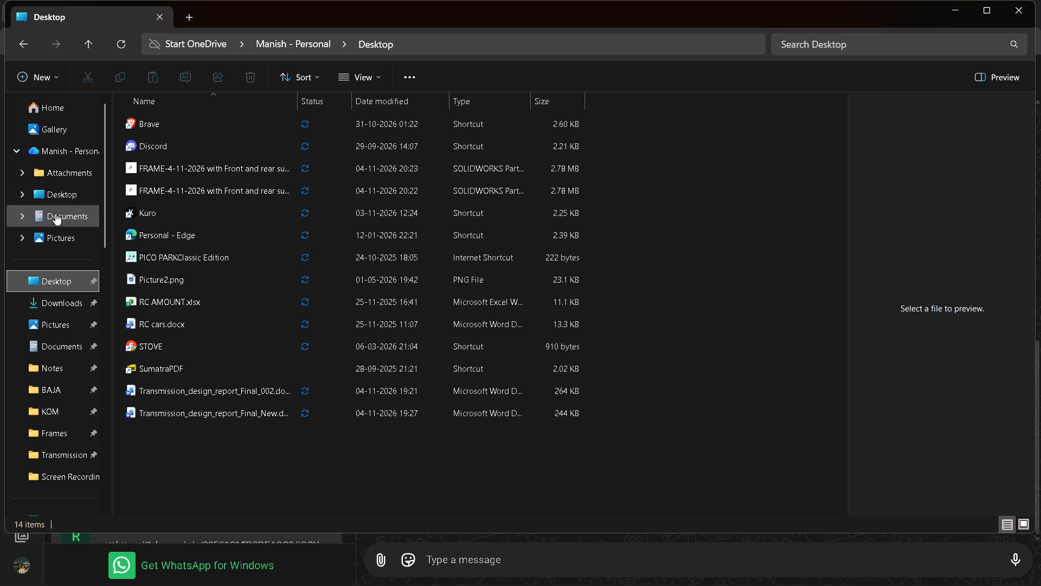
click(55, 190)
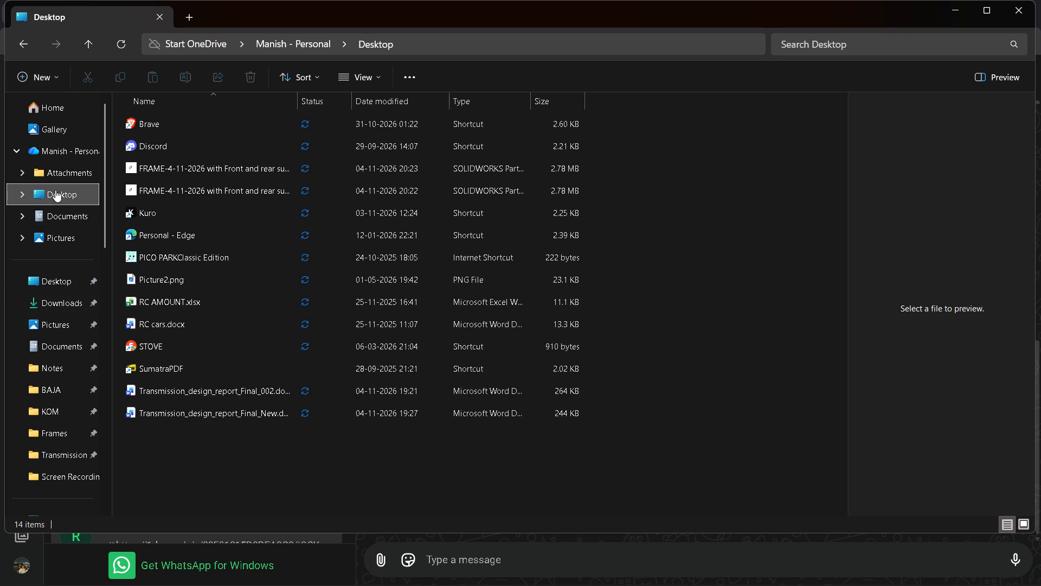
double_click(55, 190)
click(46, 221)
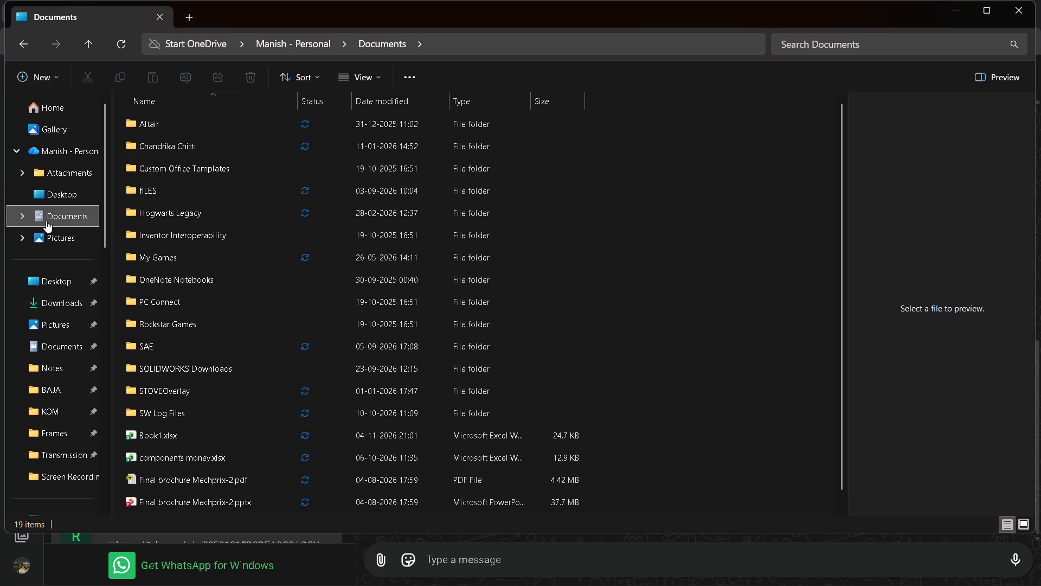
scroll(187, 273, down, 2)
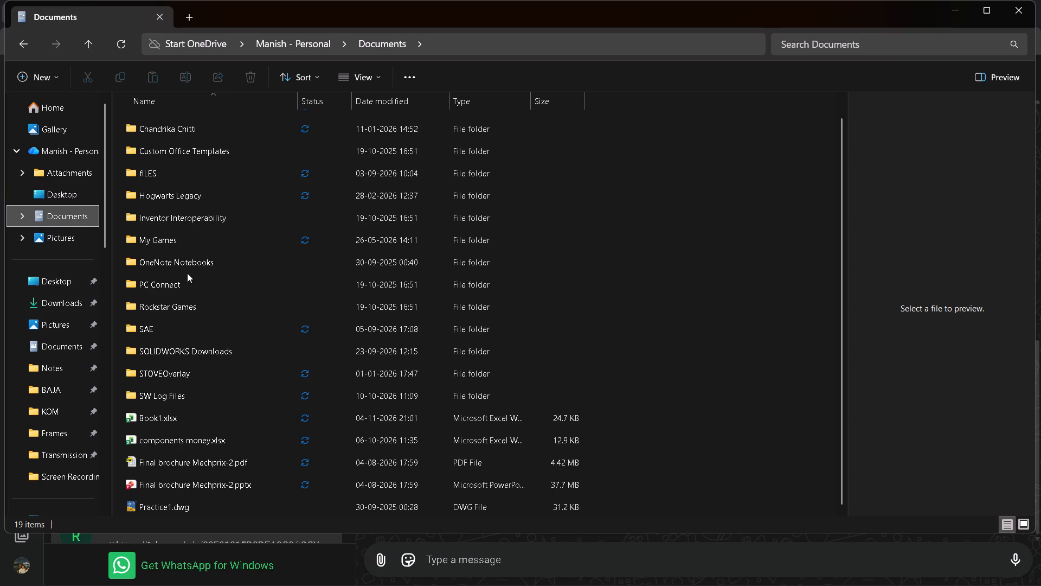
scroll(187, 273, down, 1)
scroll(187, 273, up, 7)
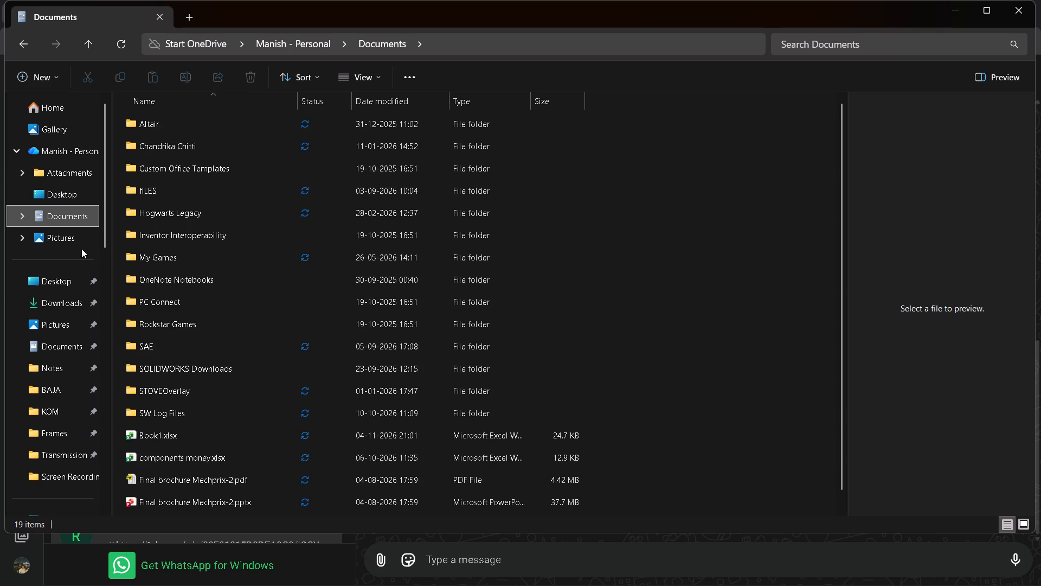
click(55, 192)
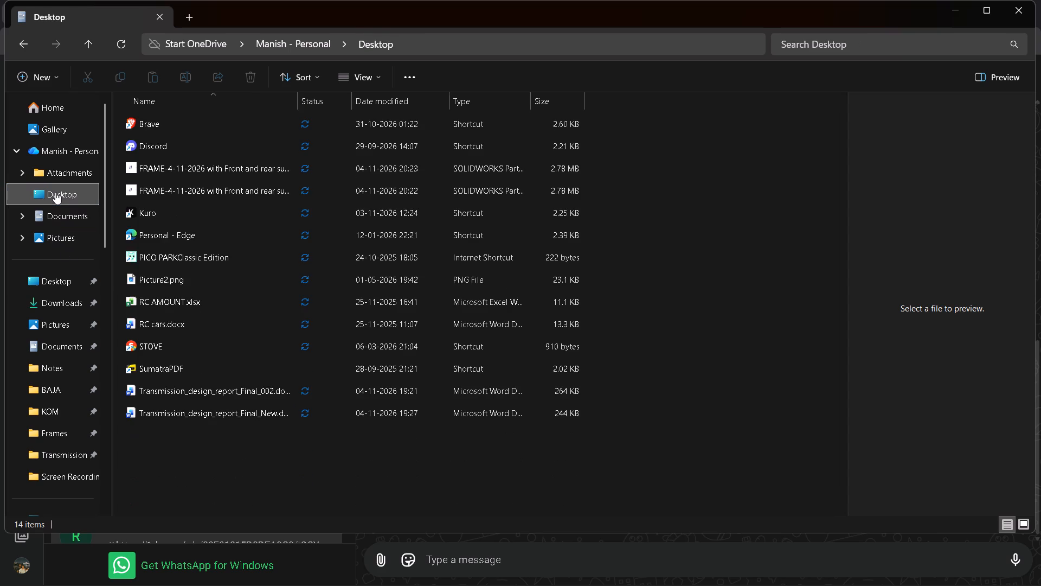
Find the Spur(M=2).xlsx workbook in the BAJA 53 Transmission folder and share it through WhatsApp.
click(40, 170)
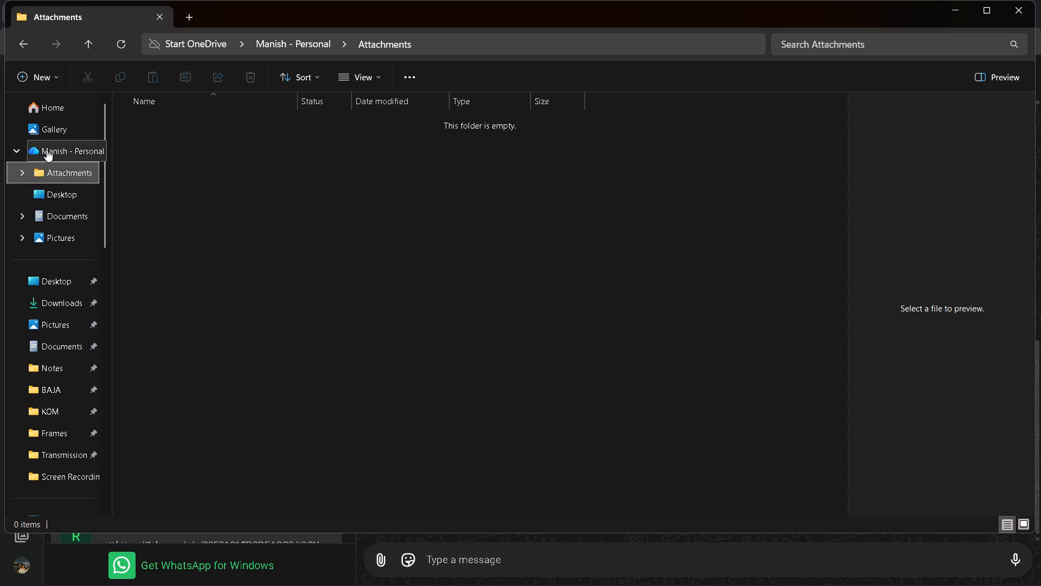
click(47, 149)
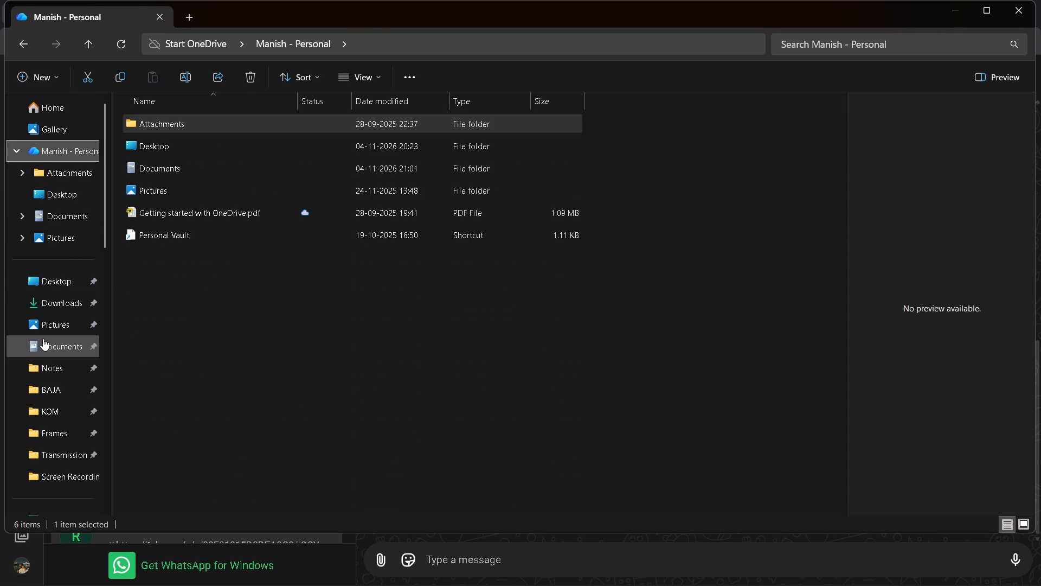
click(49, 422)
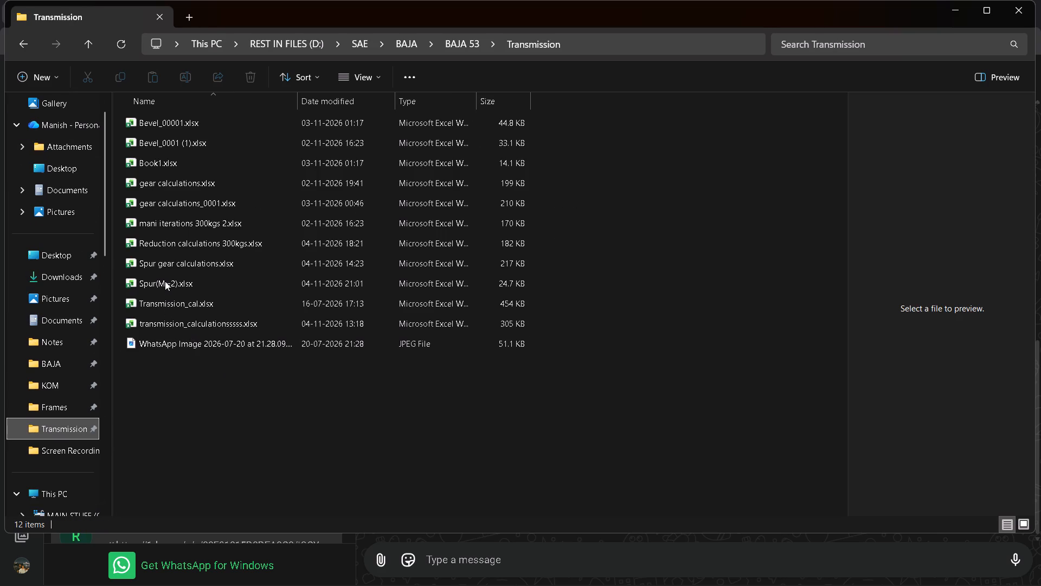
right_click(164, 277)
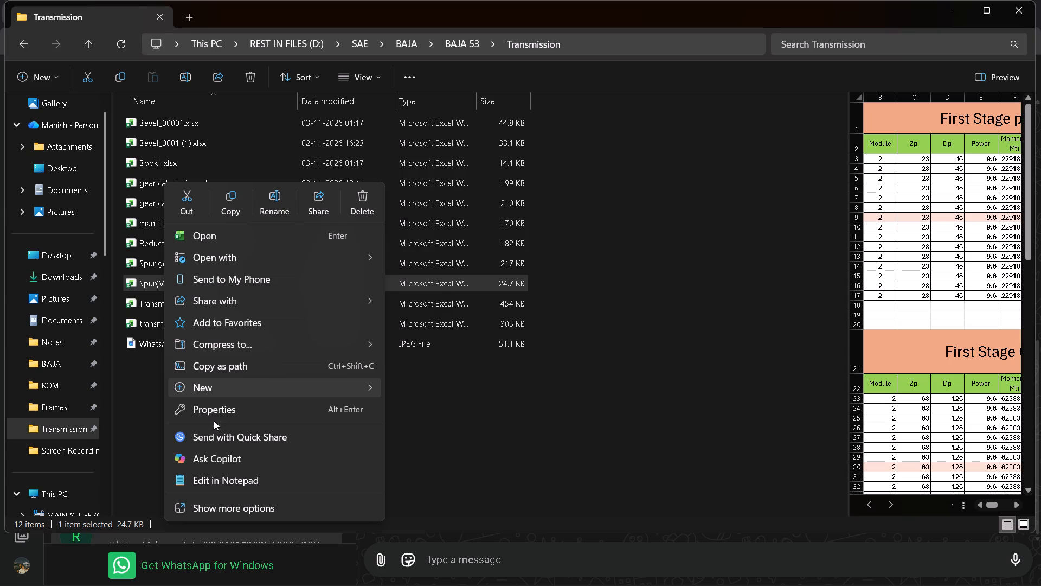
click(303, 211)
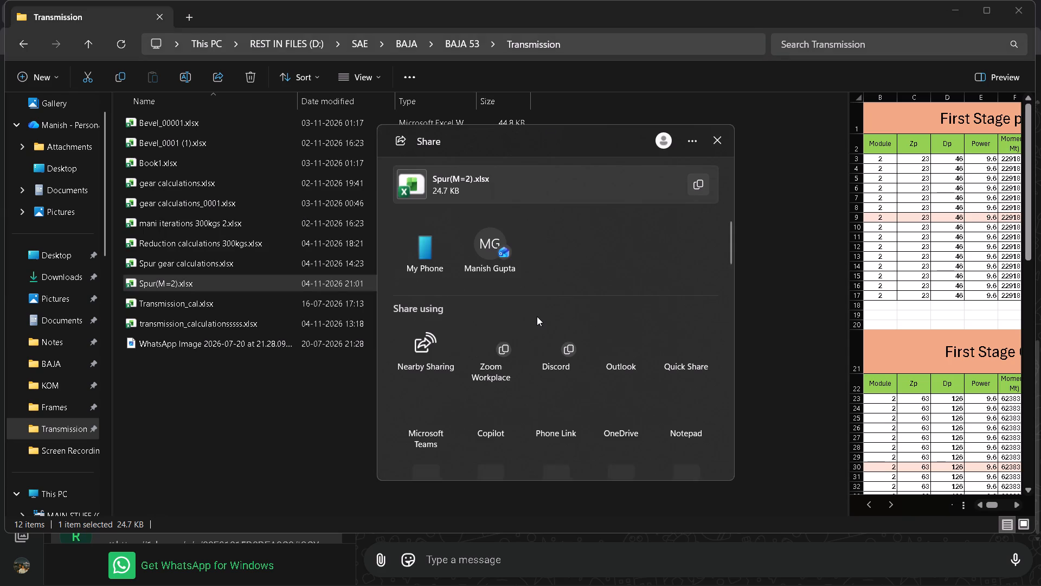
click(429, 469)
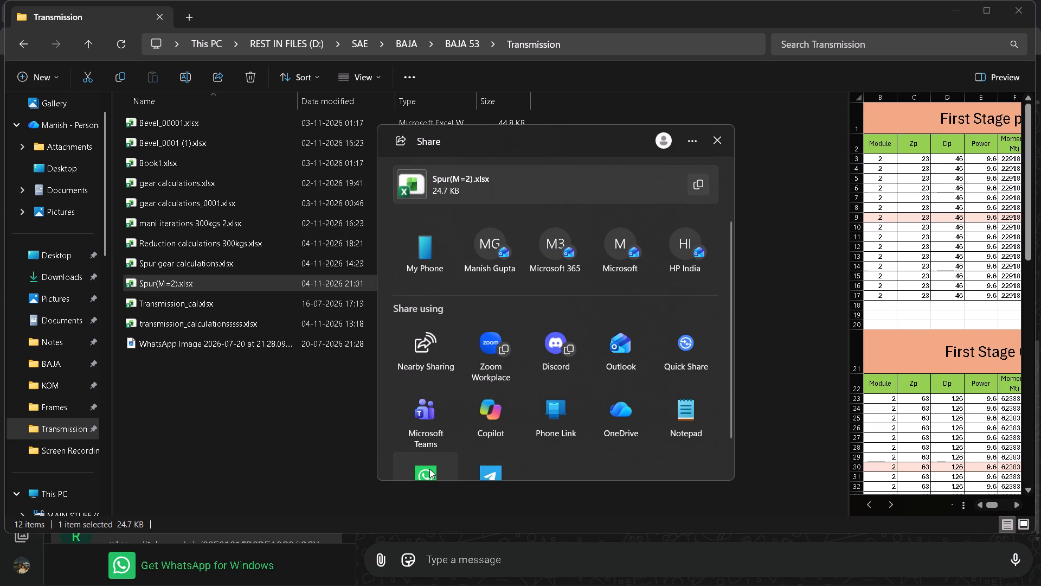
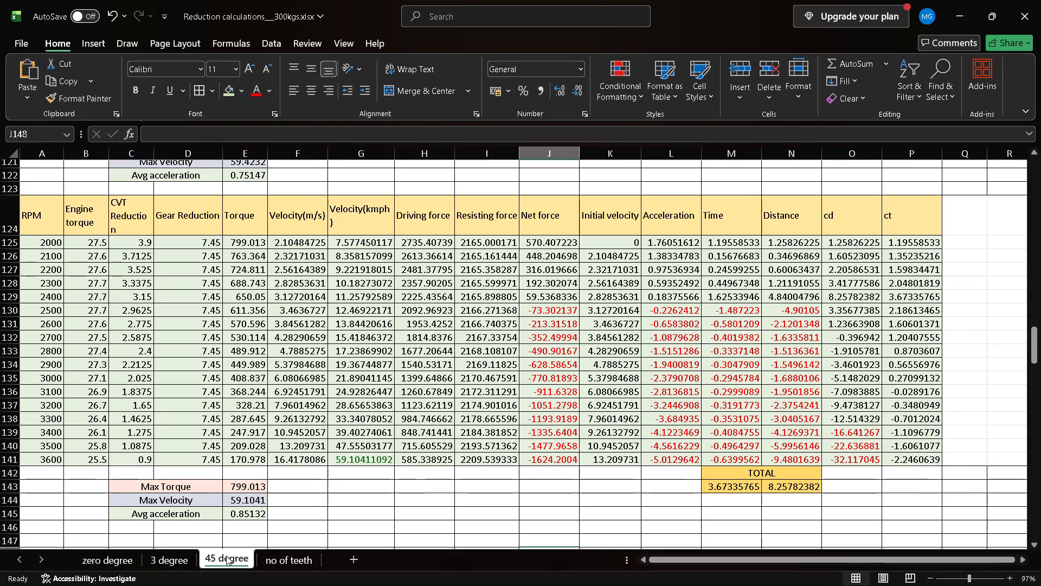
Inspect the resisting force, acceleration and time formulas in the 7.45 gear reduction table of the 45 degree sheet.
click(489, 359)
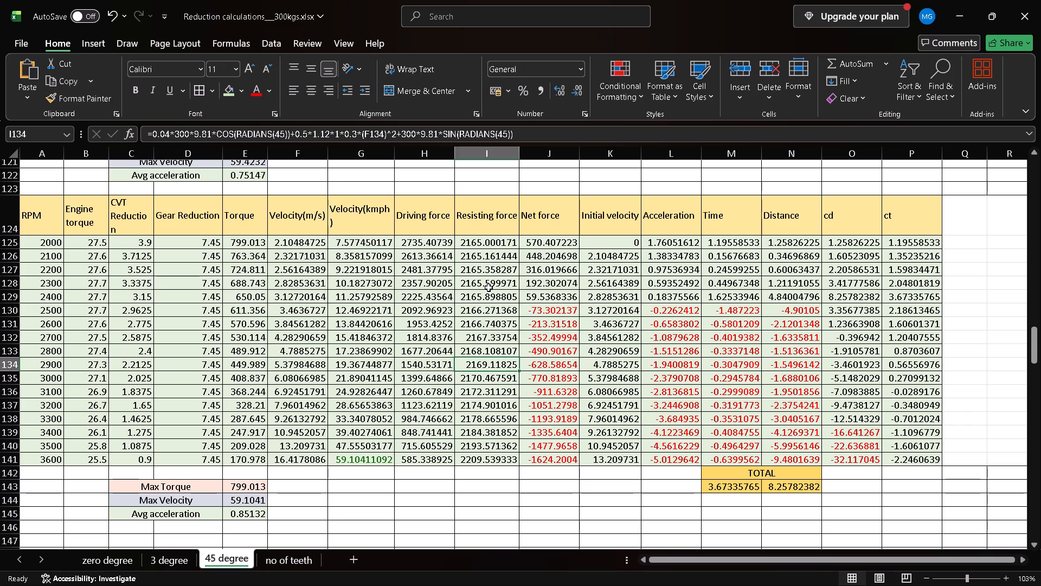
click(732, 270)
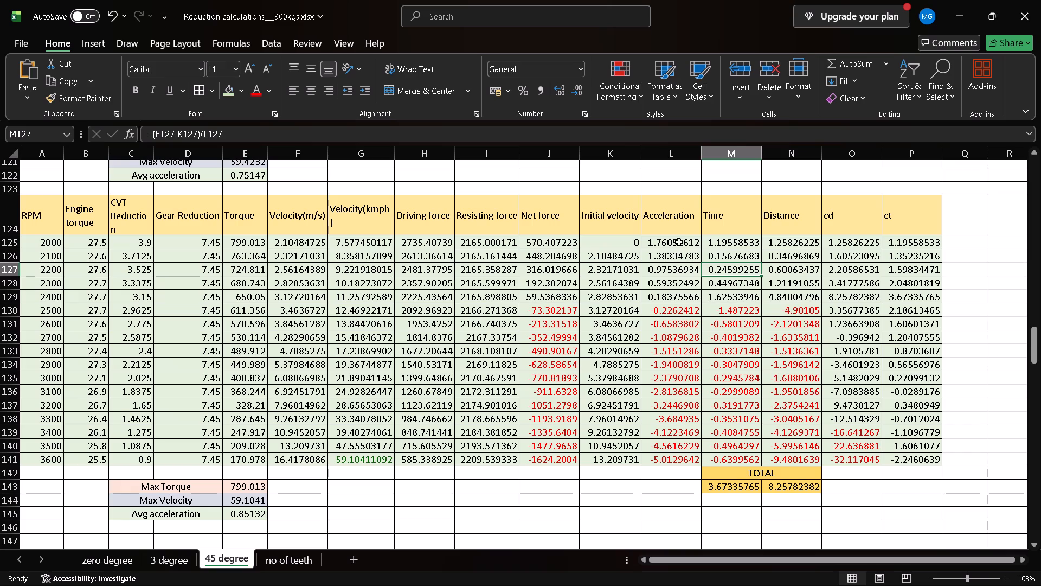
click(677, 240)
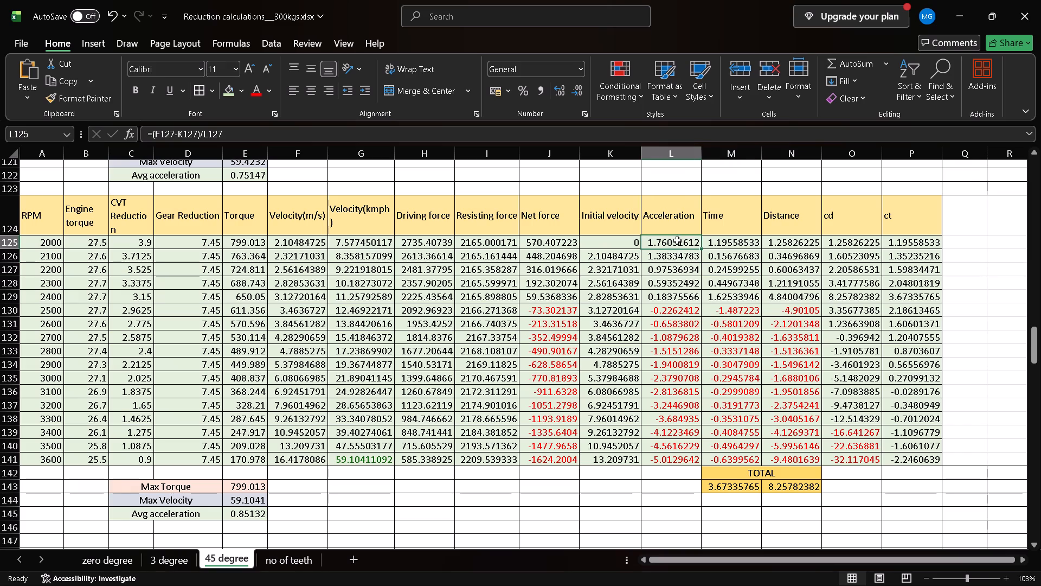
click(677, 240)
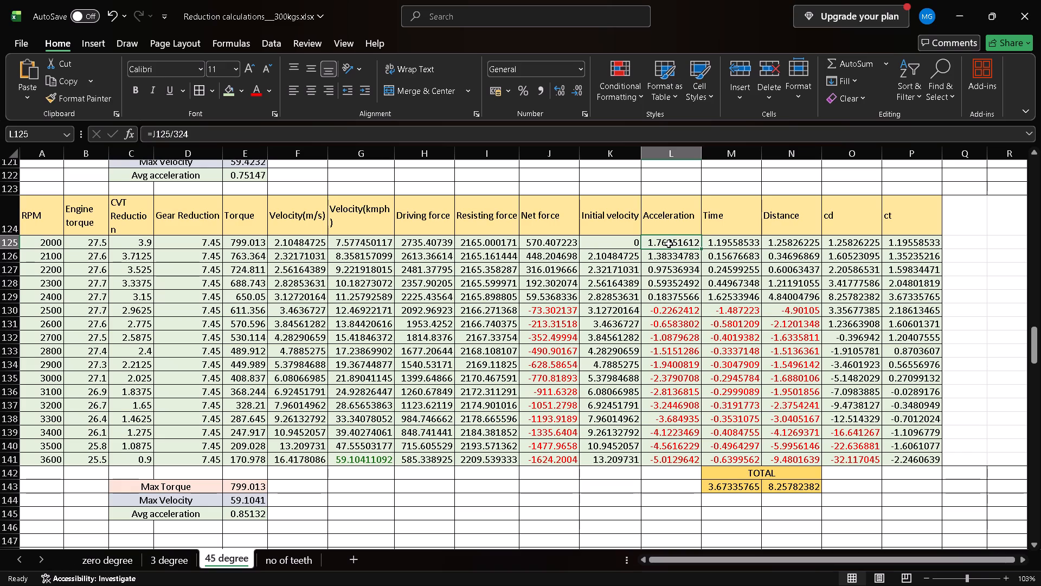
click(743, 254)
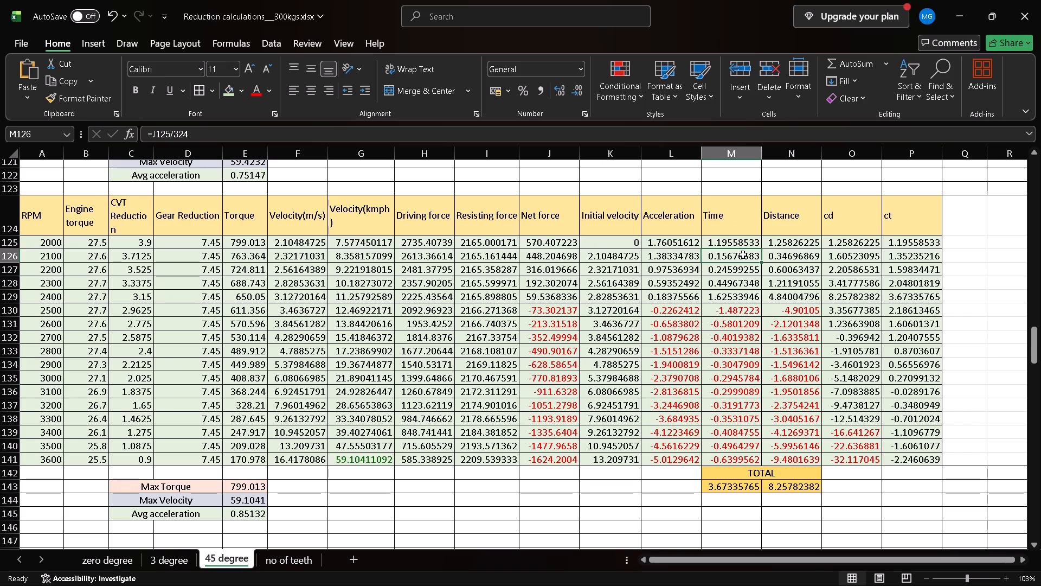
Inspect the time and distance formulas in the 6.5 gear reduction table of the zero degree sheet.
click(121, 560)
click(719, 369)
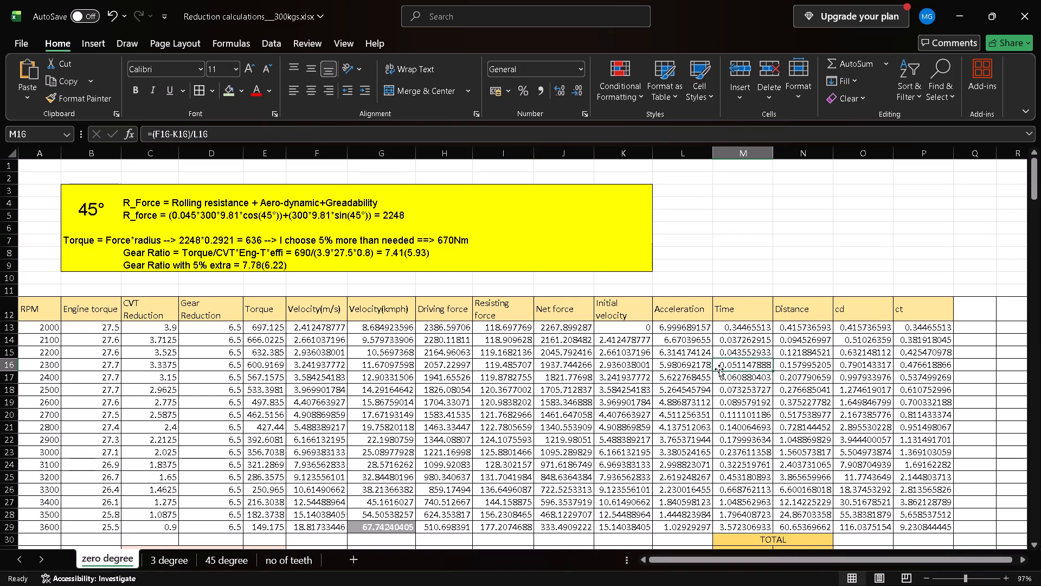
click(788, 376)
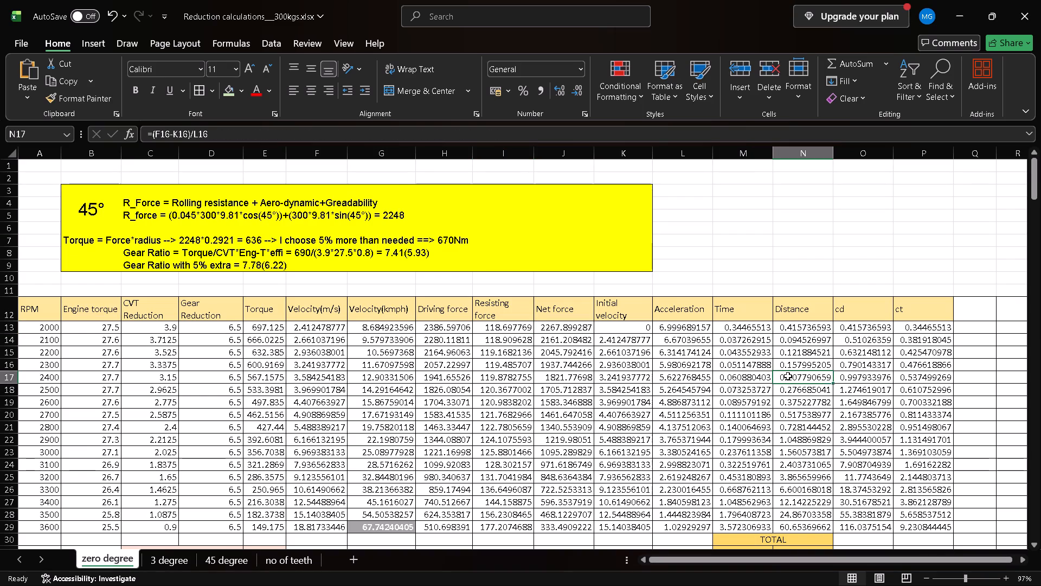
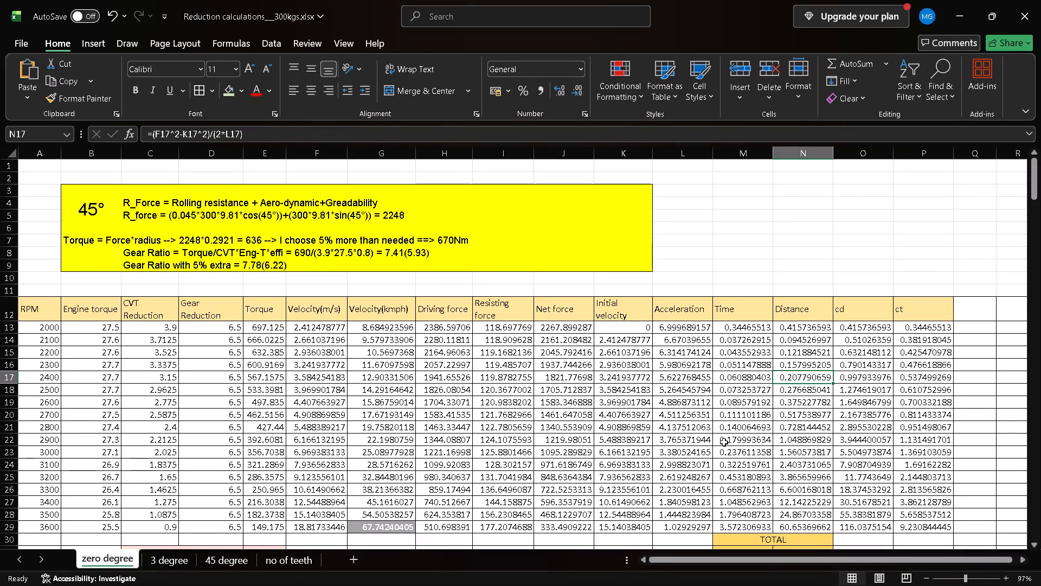
Examine the time and distance totals and the torque, velocity and acceleration summary below the 6.5 gear reduction table of the zero degree sheet.
scroll(640, 464, down, 2)
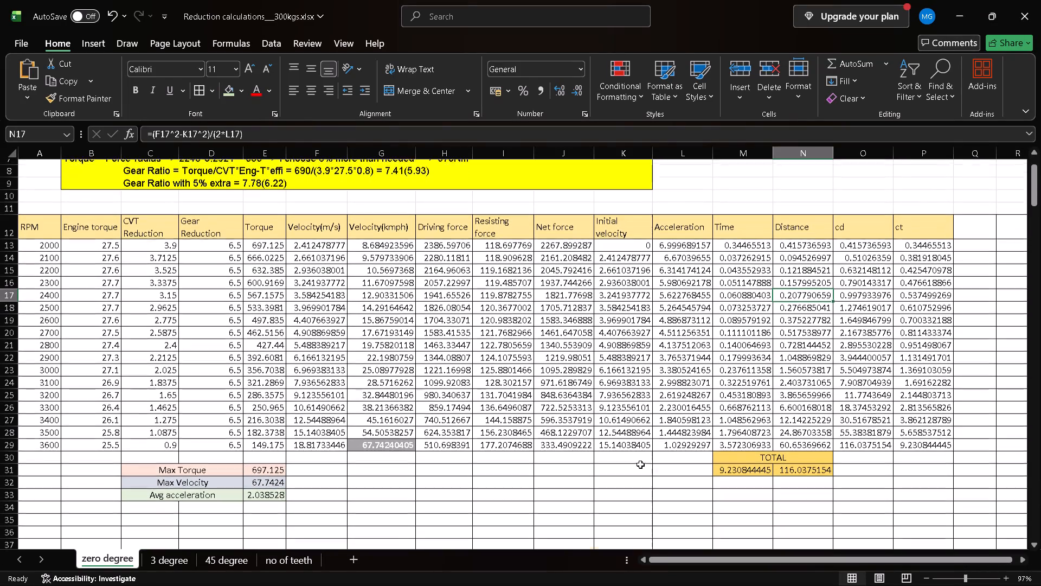
scroll(640, 464, down, 1)
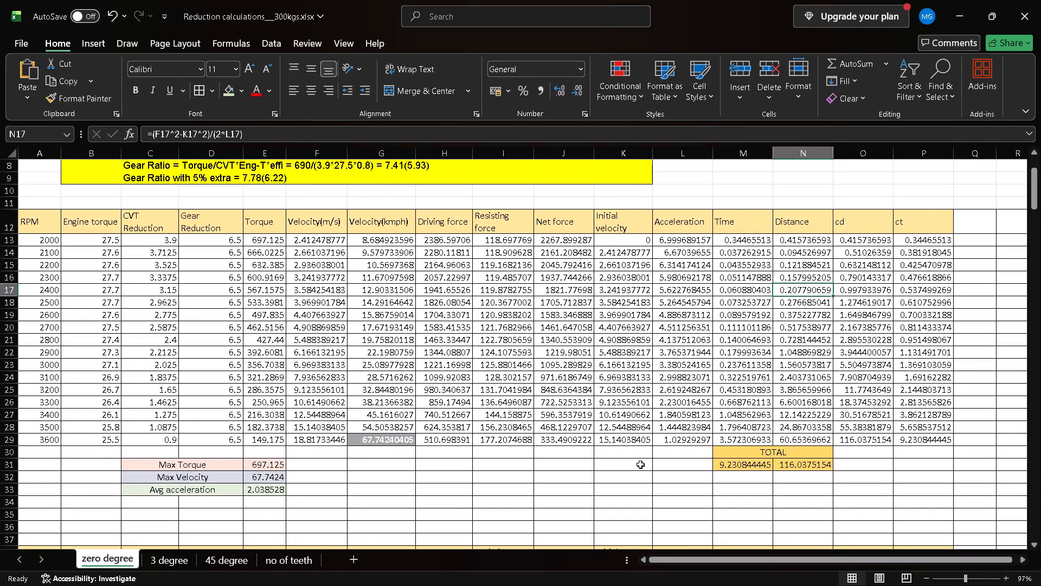
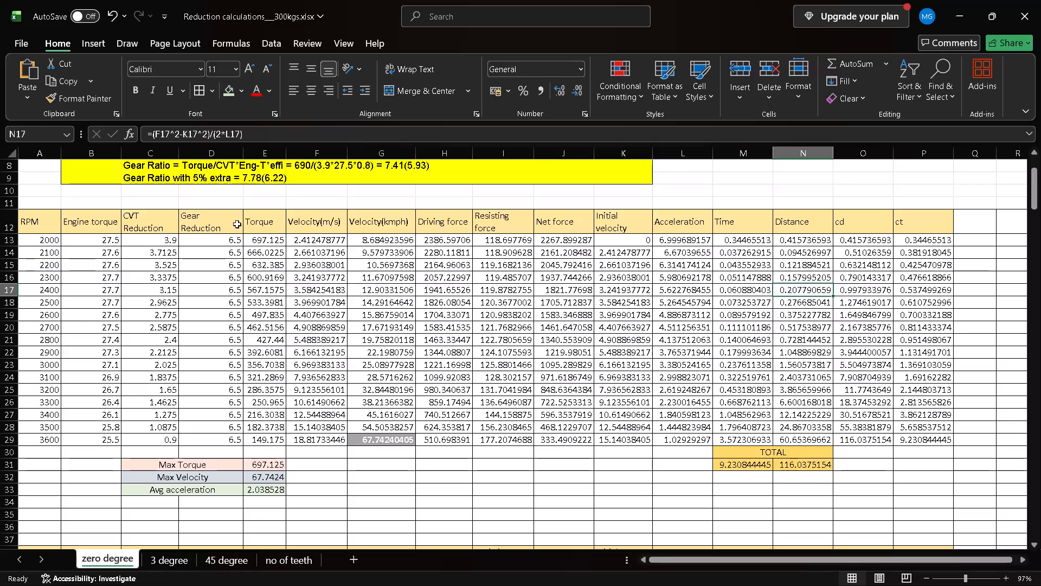
Set the gear reduction to 7.5 in the 2000 RPM row and fill it down through the 3600 RPM row.
click(226, 246)
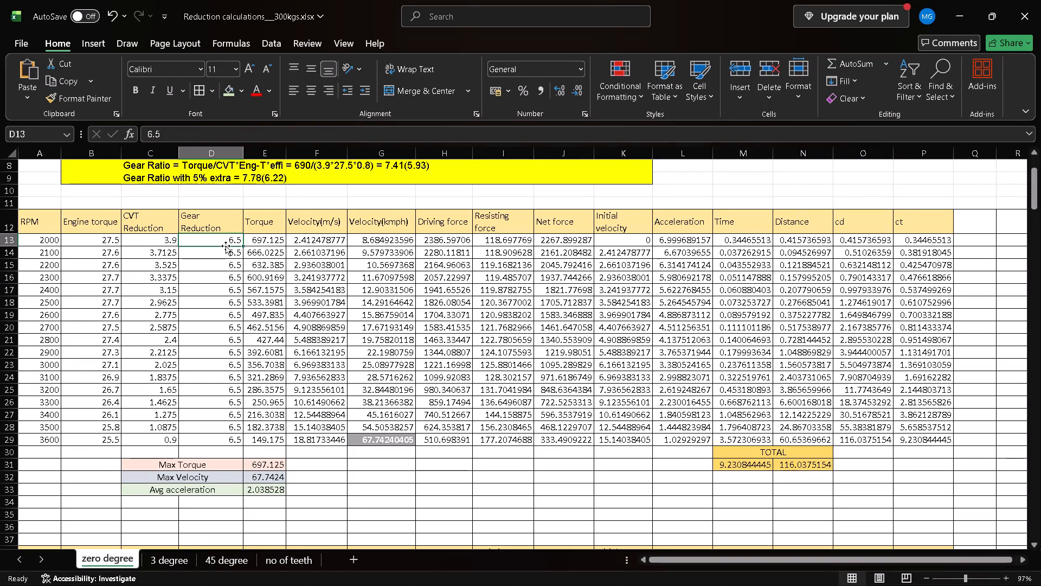
text(7.5)
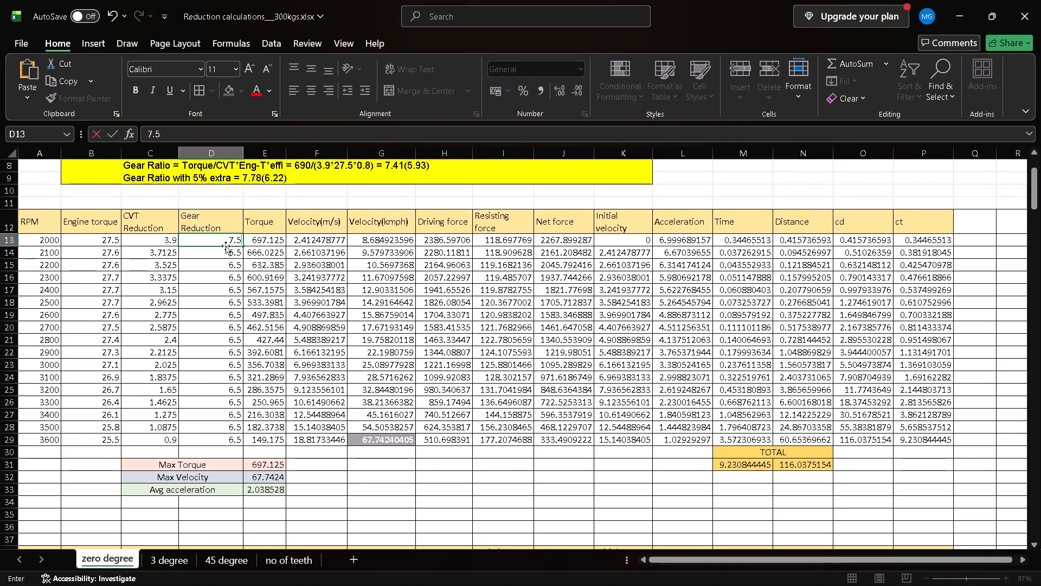
double_click(243, 245)
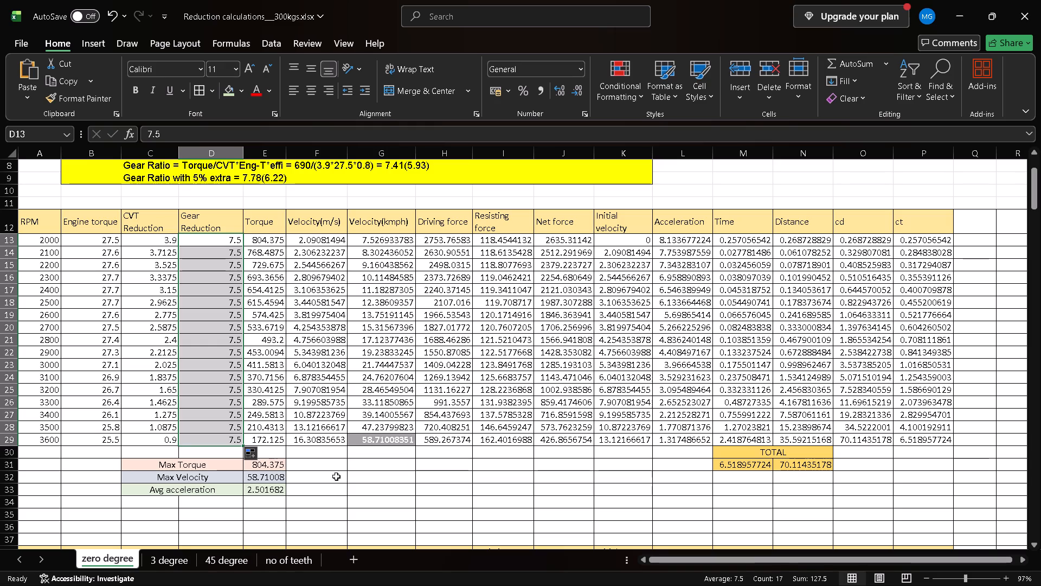
click(337, 476)
click(370, 467)
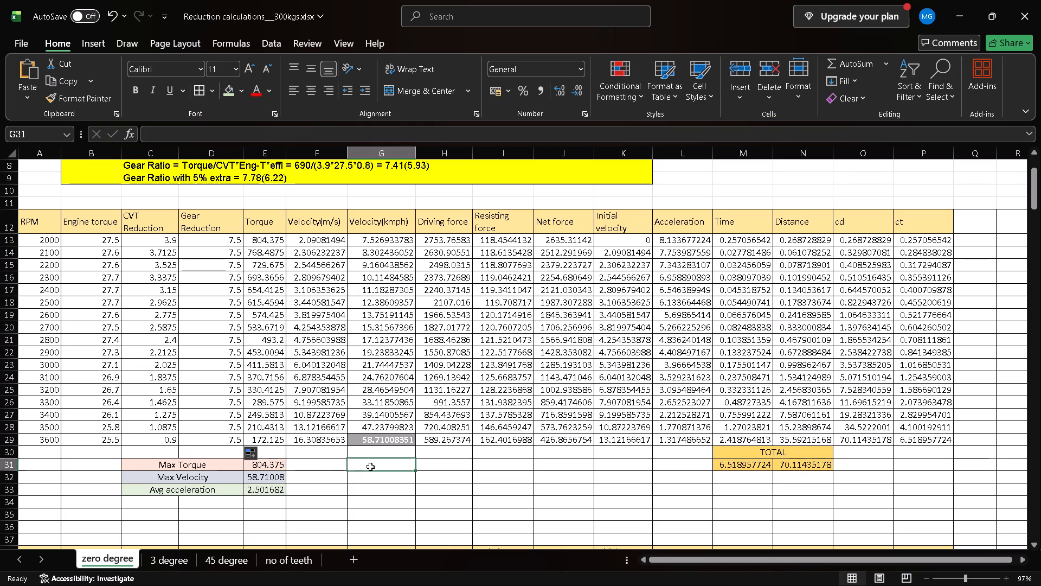
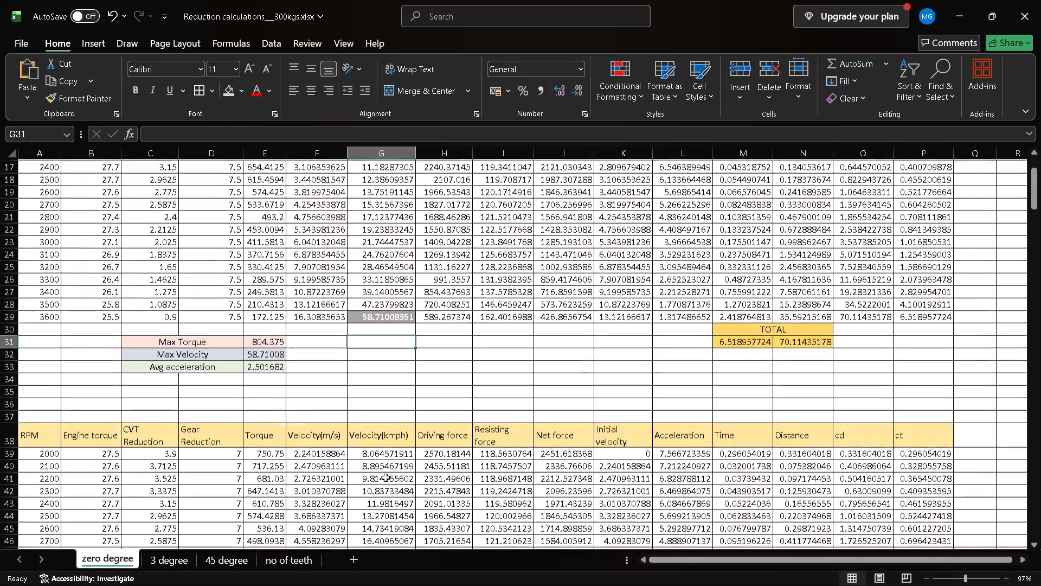
Compare the zero degree sheet's tables for the other gear reductions, examining the 7.41 table and its velocity formula in the 3300 RPM row.
scroll(385, 477, down, 6)
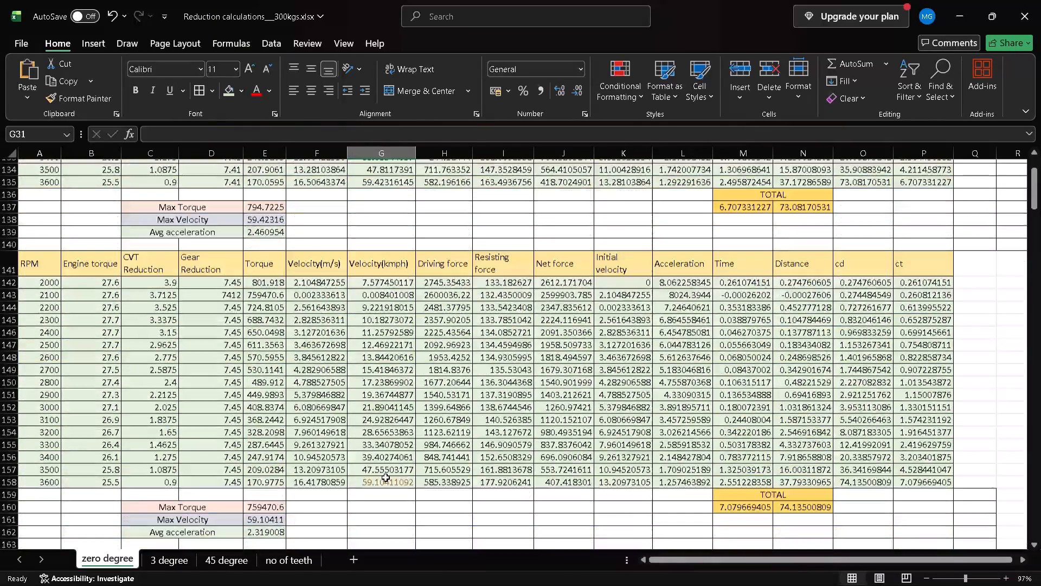
scroll(385, 477, up, 2)
scroll(385, 477, down, 5)
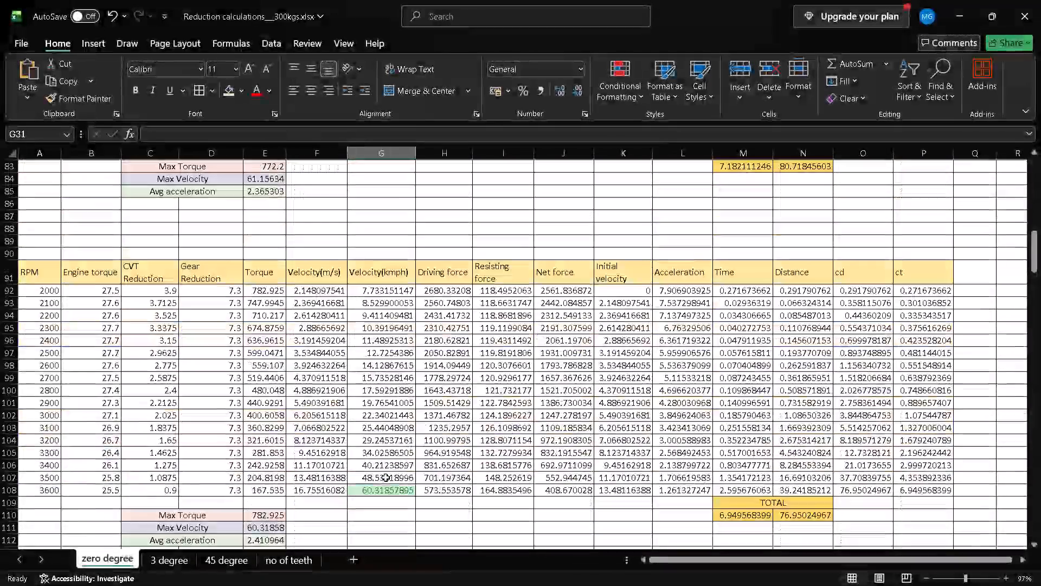
scroll(385, 477, down, 6)
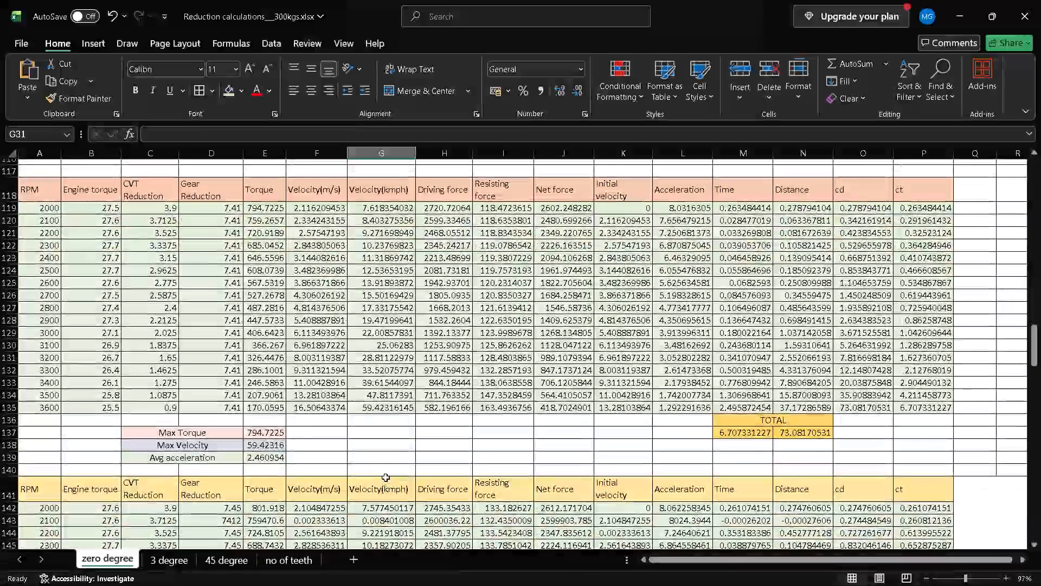
scroll(385, 477, up, 1)
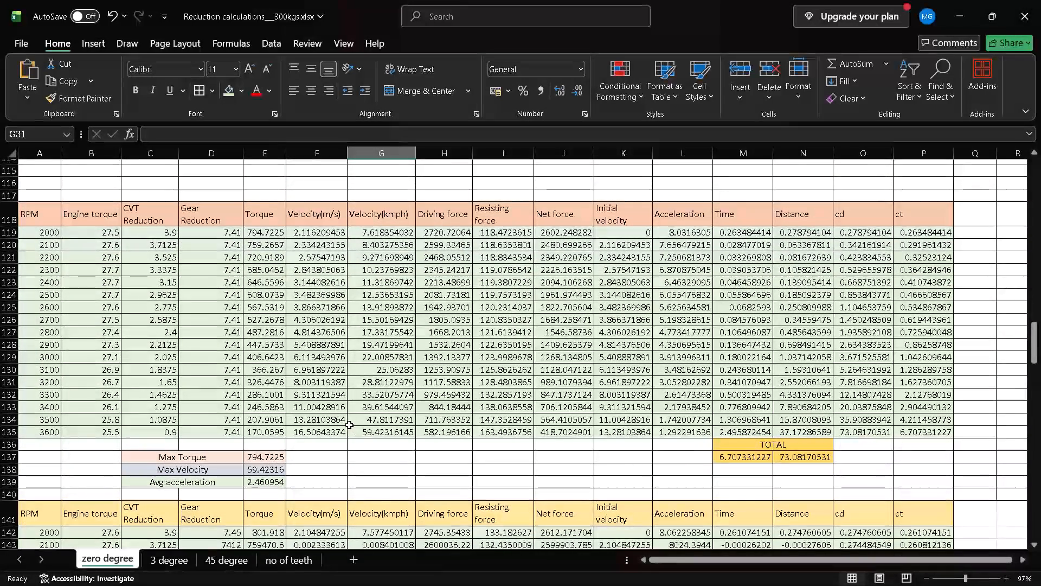
click(323, 390)
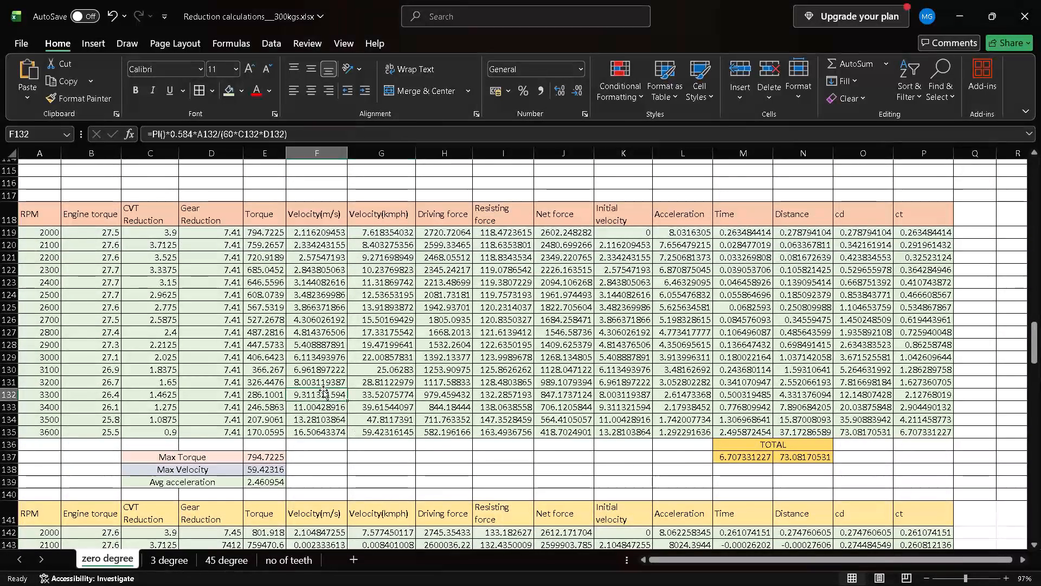
click(392, 466)
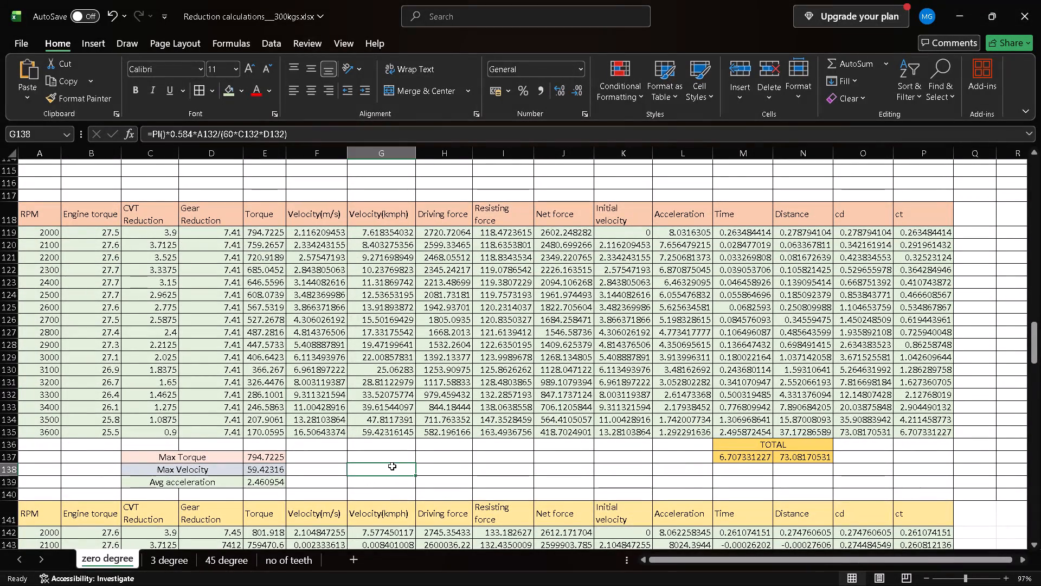
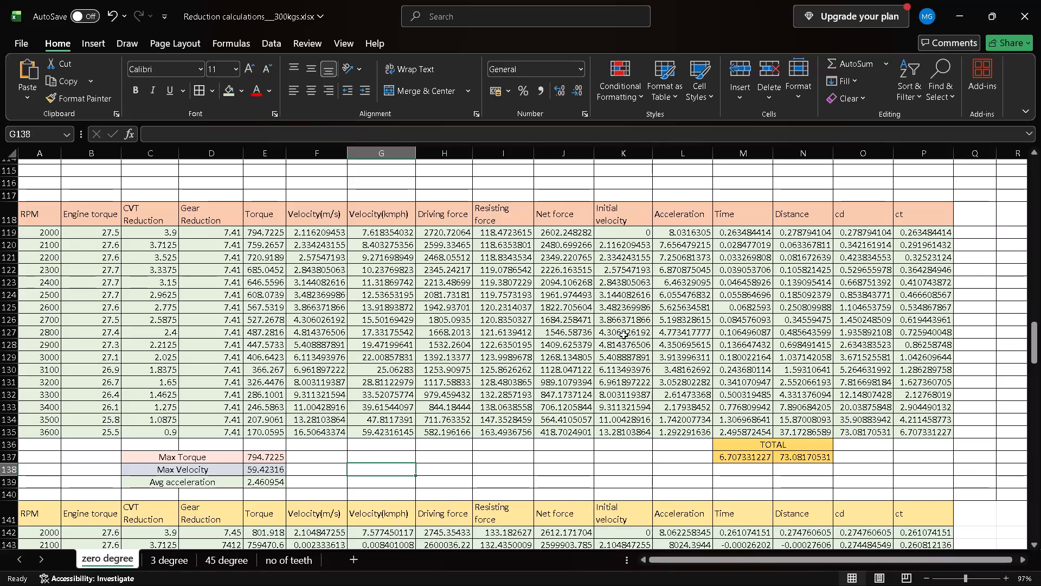
Review the zero degree sheet's 7.5 gear reduction table and examine its acceleration formula in the 2000 RPM row.
scroll(624, 335, up, 16)
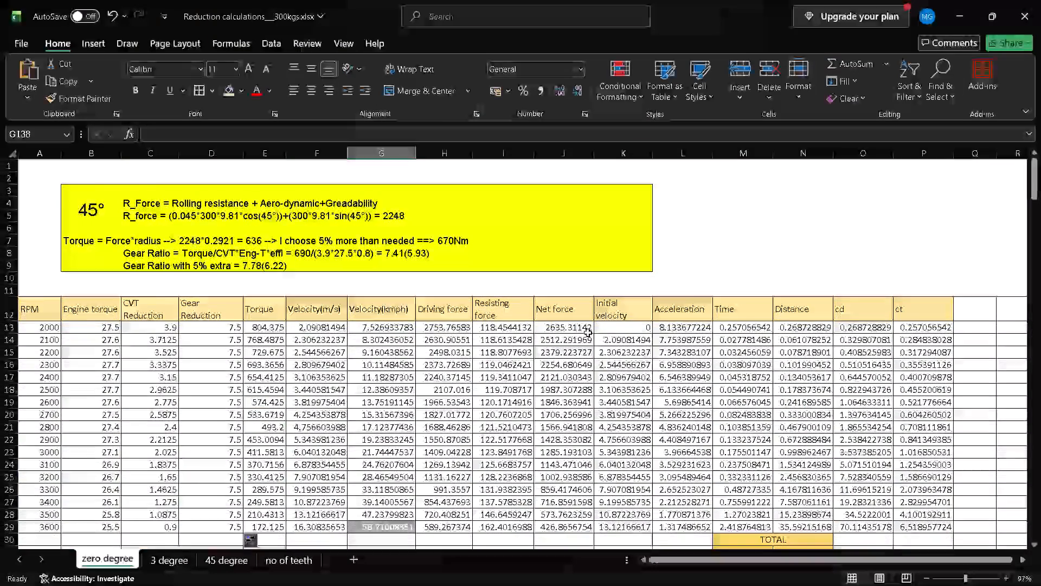
scroll(584, 333, down, 1)
click(679, 275)
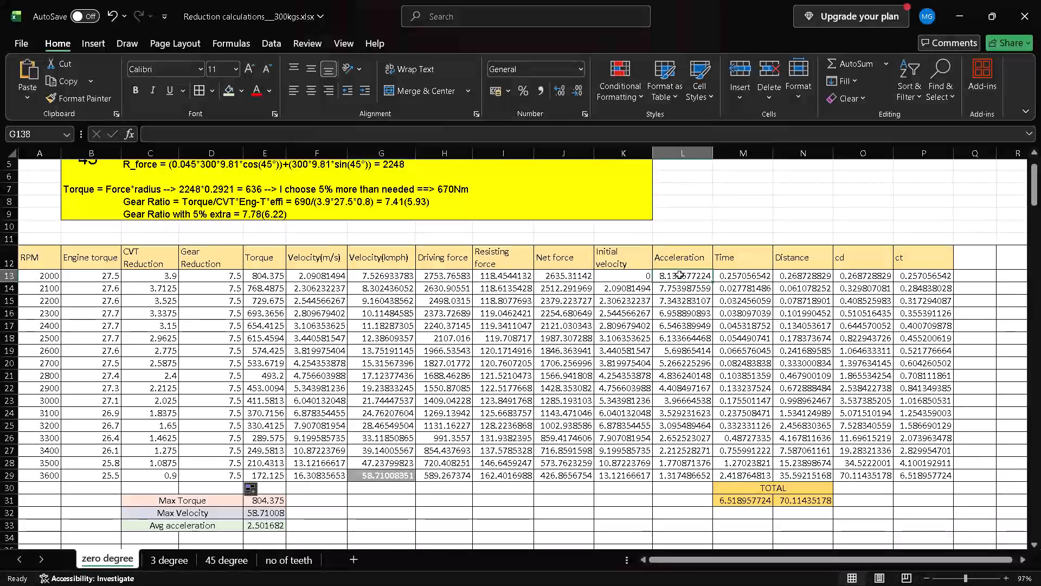
scroll(679, 275, down, 1)
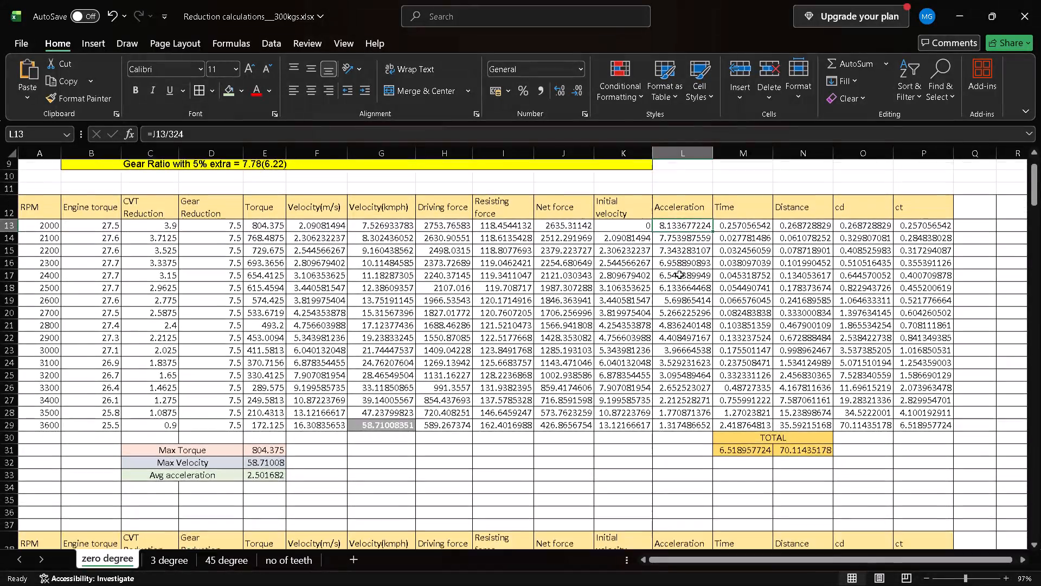
scroll(679, 275, down, 2)
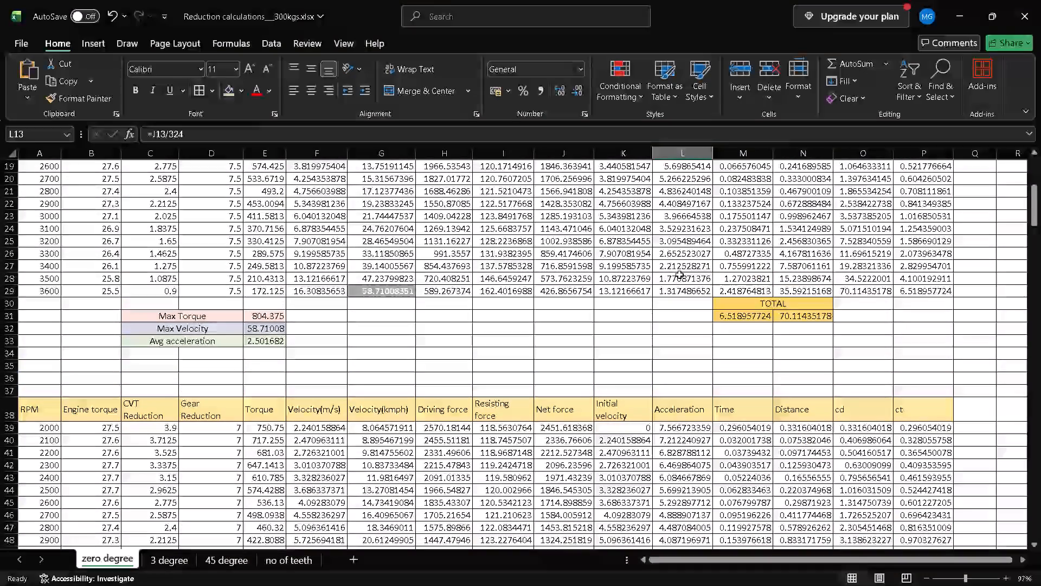
scroll(679, 275, up, 2)
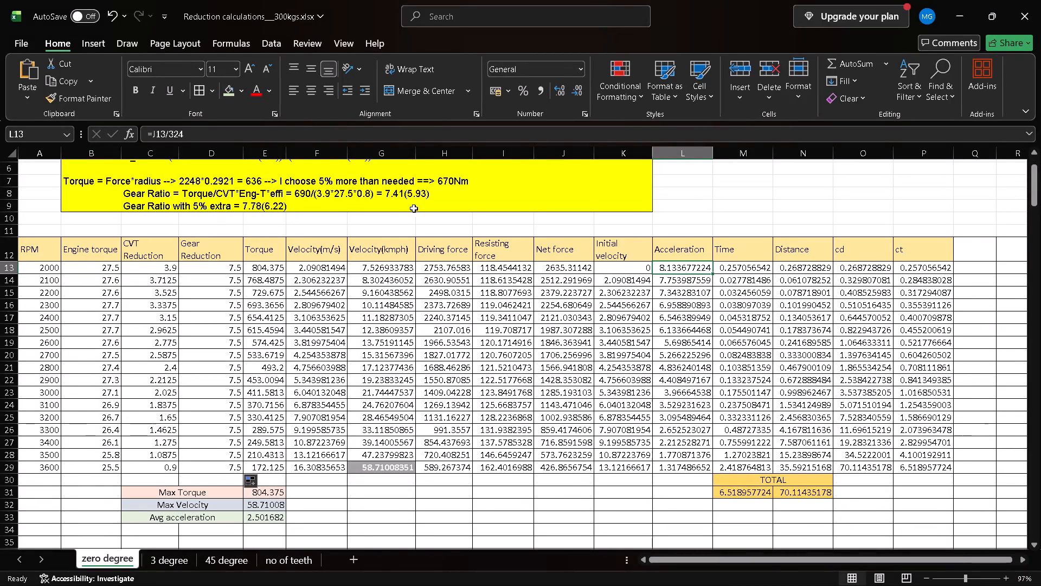
Set both mass values to 324 in the 2000 RPM resisting force formula of the 7.5 reduction table.
click(510, 271)
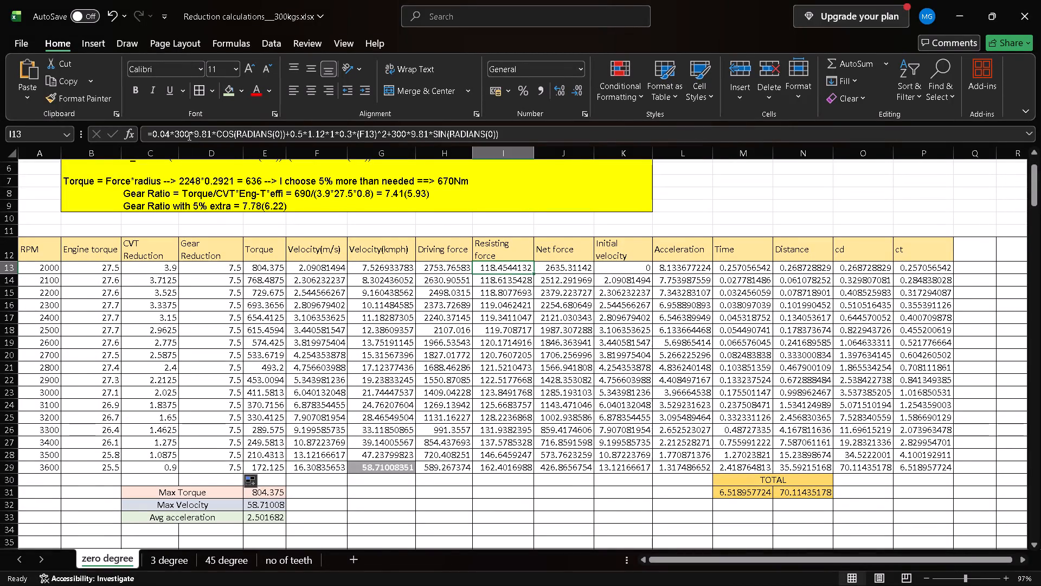
click(189, 134)
key(BackSpace)
key(BackSpace)
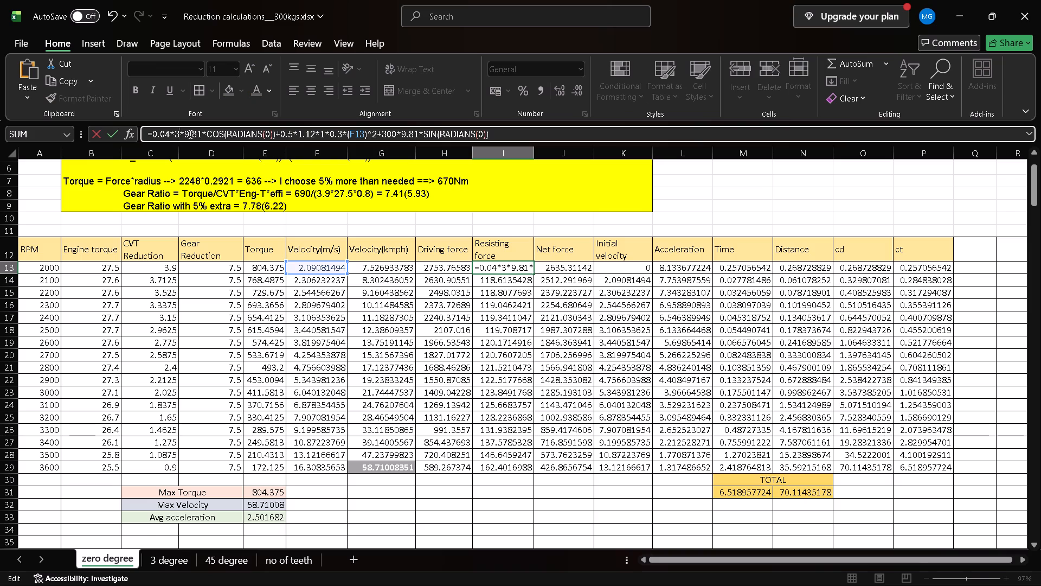
text(24)
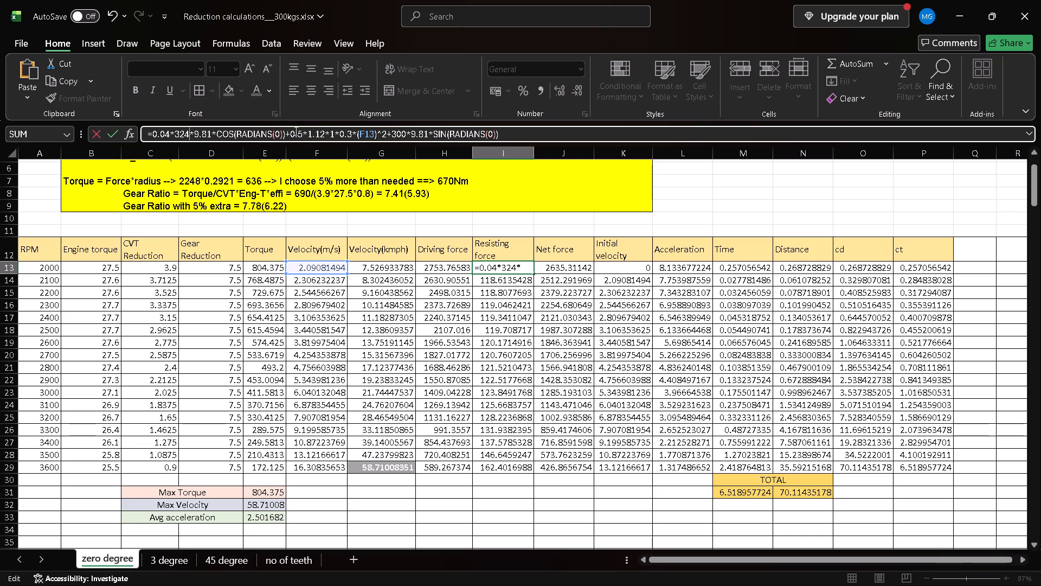
click(406, 131)
key(BackSpace)
key(BackSpace)
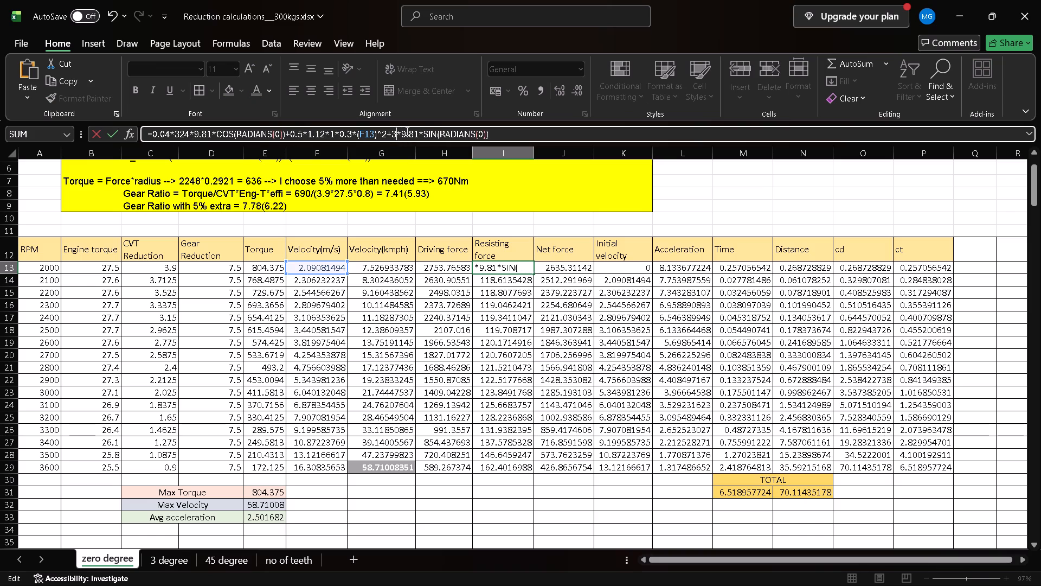
text(24)
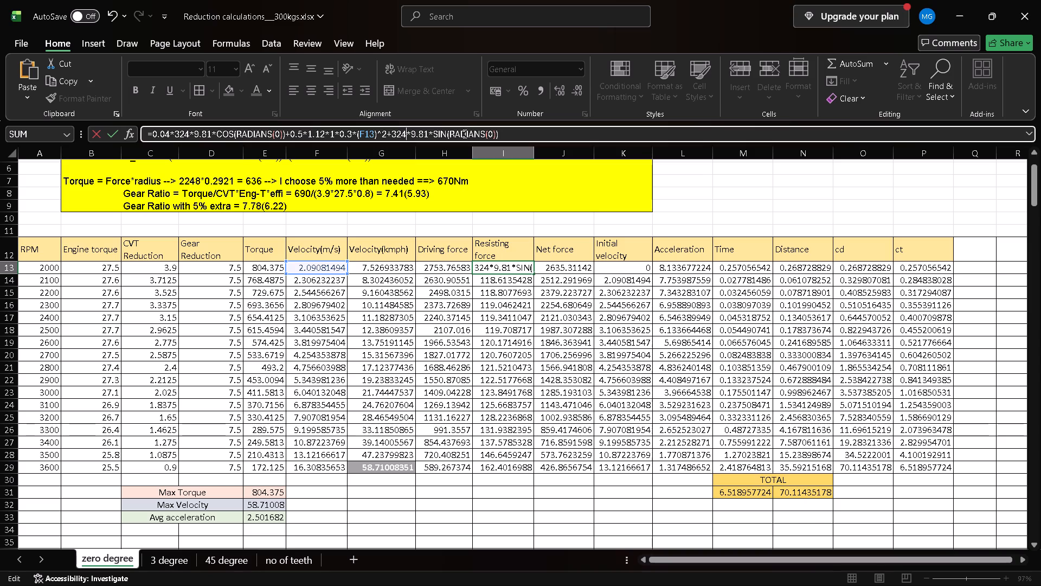
key(Return)
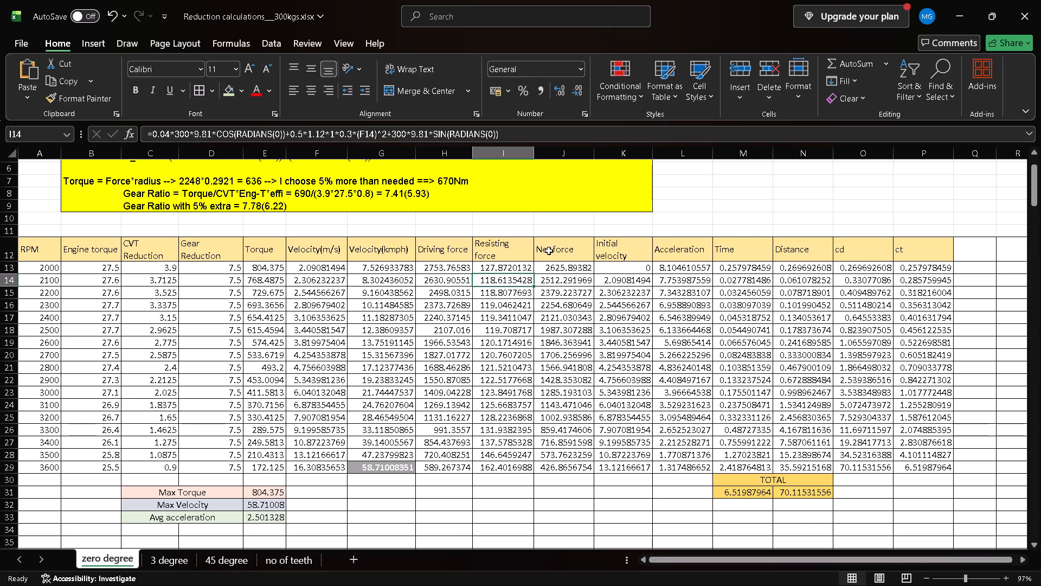
Check the 2000 RPM net force and driving force formulas, and replace the cosine term in the resisting force formula with 1.
click(559, 269)
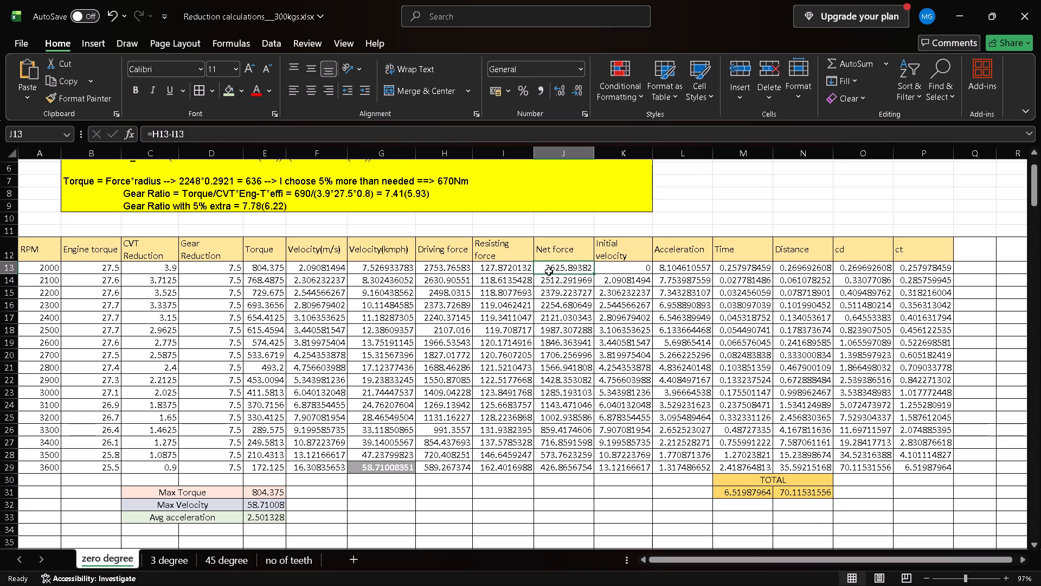
click(449, 265)
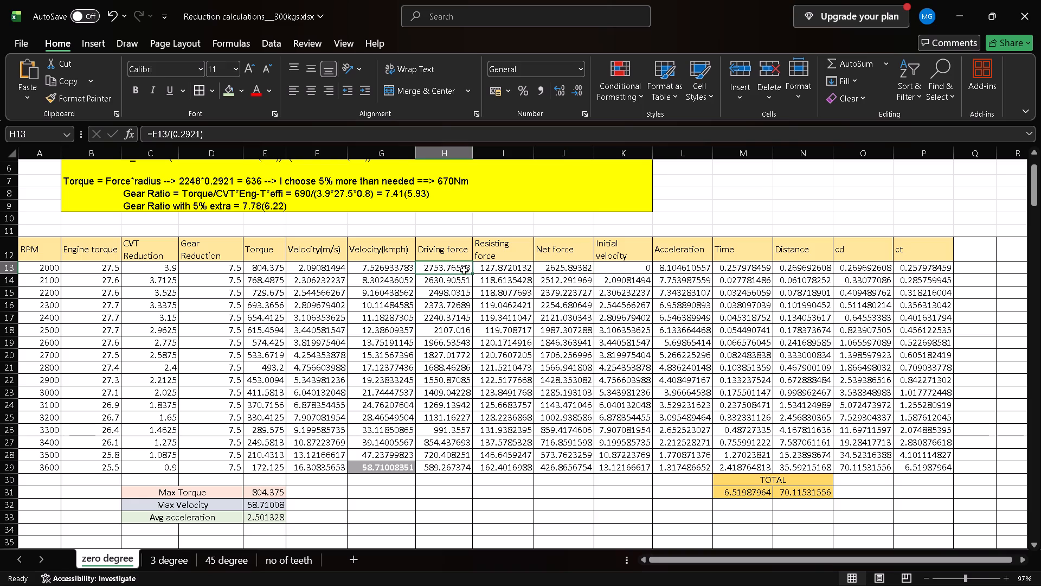
click(481, 269)
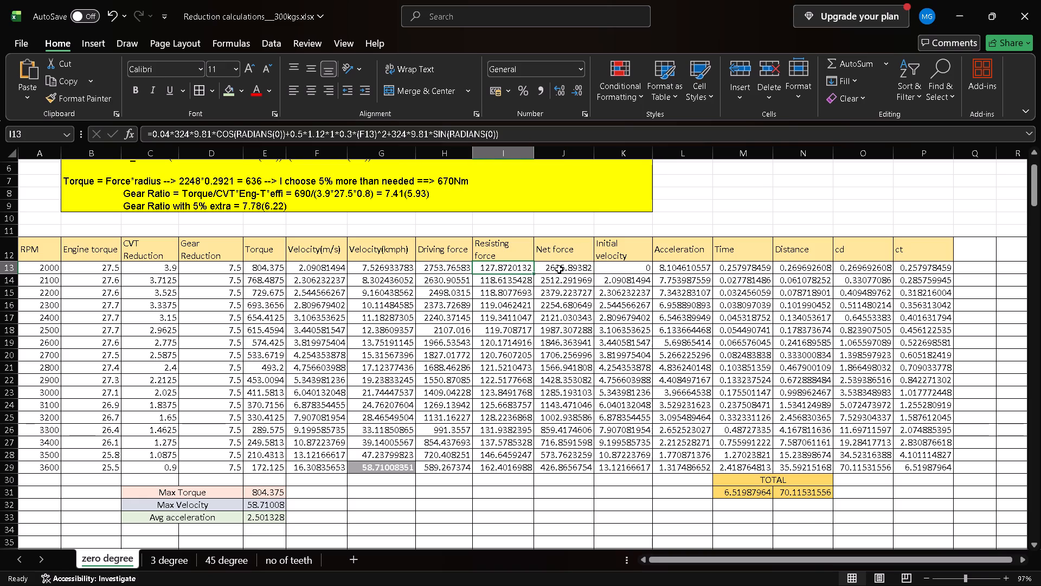
click(284, 134)
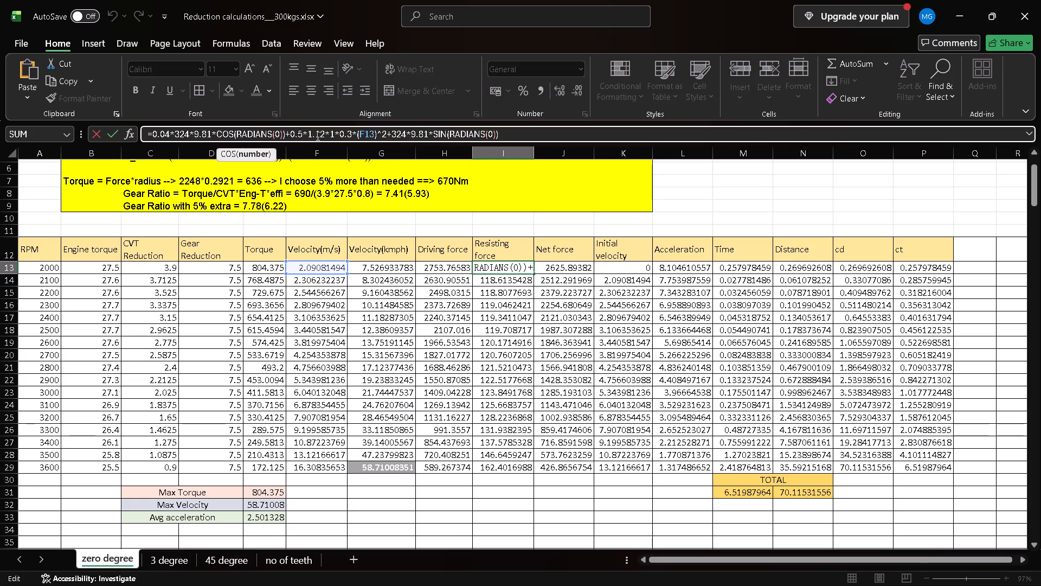
key(BackSpace)
key(BackSpace)
key(BackSpace)
key(BackSpace)
key(BackSpace)
key(BackSpace)
key(BackSpace)
key(BackSpace)
key(BackSpace)
key(BackSpace)
key(BackSpace)
key(BackSpace)
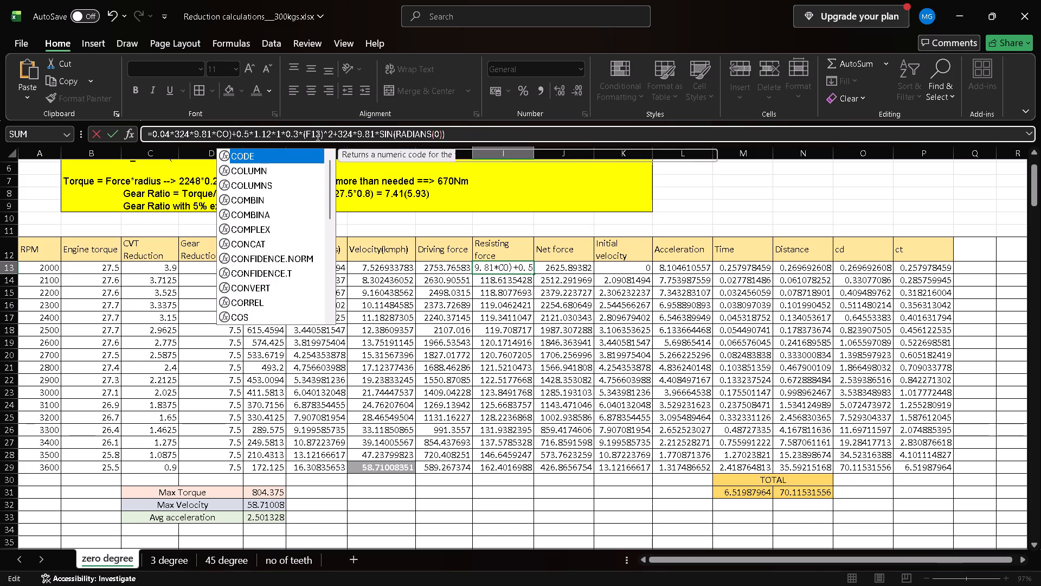
key(BackSpace)
key(BackSpace)
key(1)
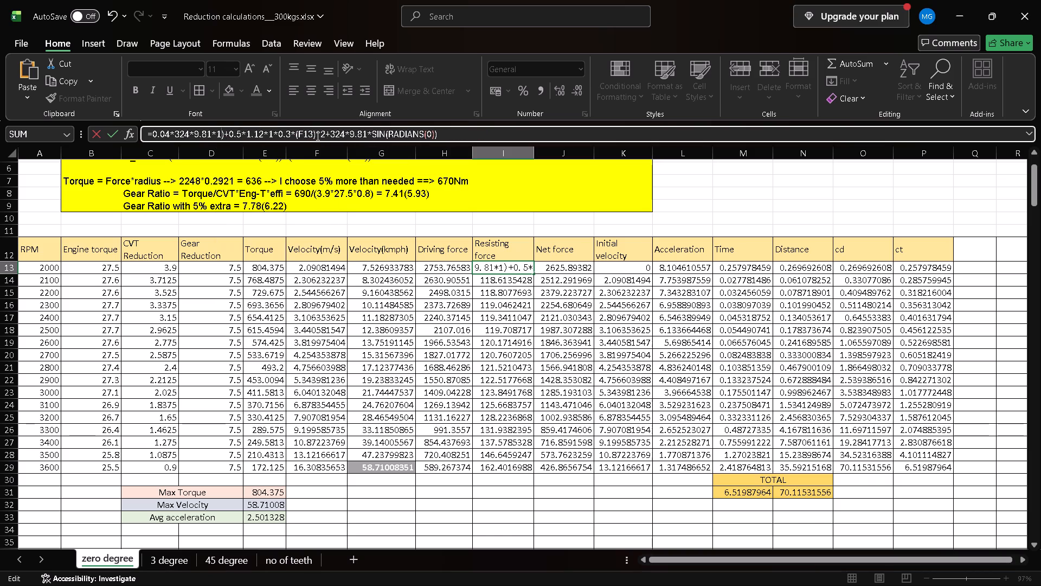
Replace the sine term at the end of the 2000 RPM resisting force formula with 0.
click(432, 131)
key(Right)
key(BackSpace)
key(BackSpace)
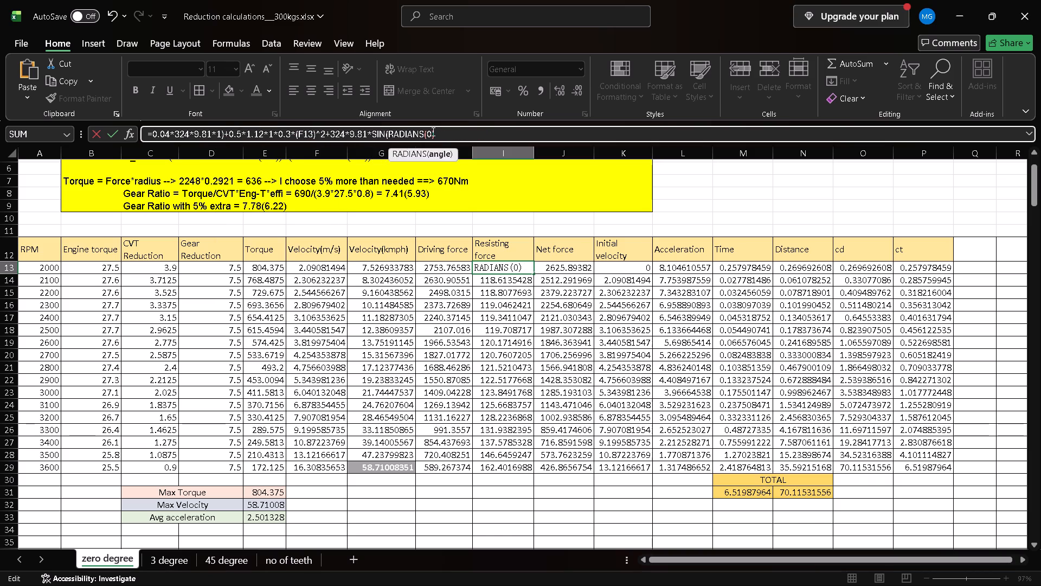
key(BackSpace)
key(BackSpace)
key(BackSpace)
key(BackSpace)
key(BackSpace)
key(BackSpace)
key(BackSpace)
key(BackSpace)
key(BackSpace)
key(BackSpace)
key(BackSpace)
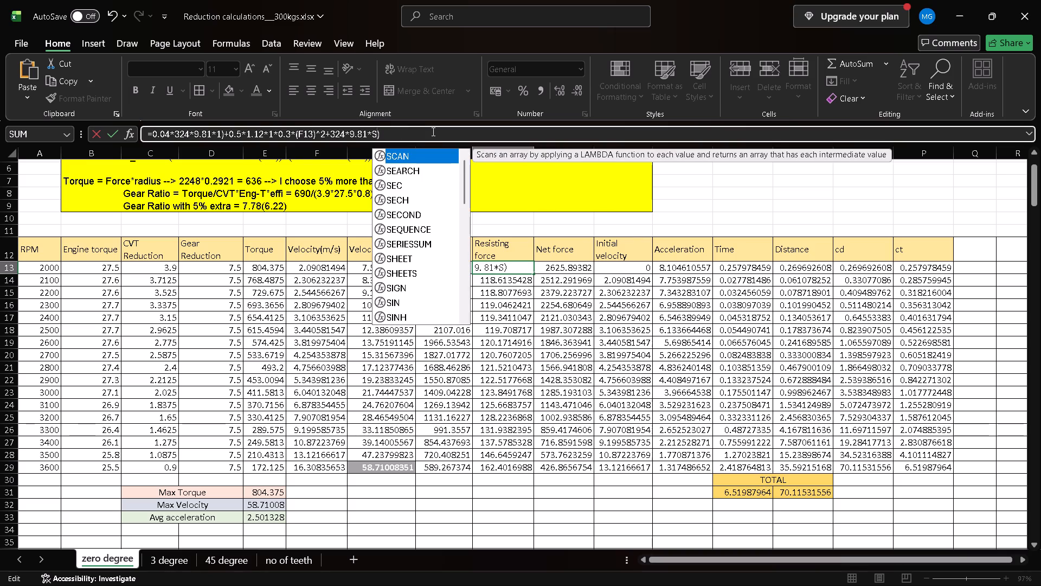
key(BackSpace)
key(0)
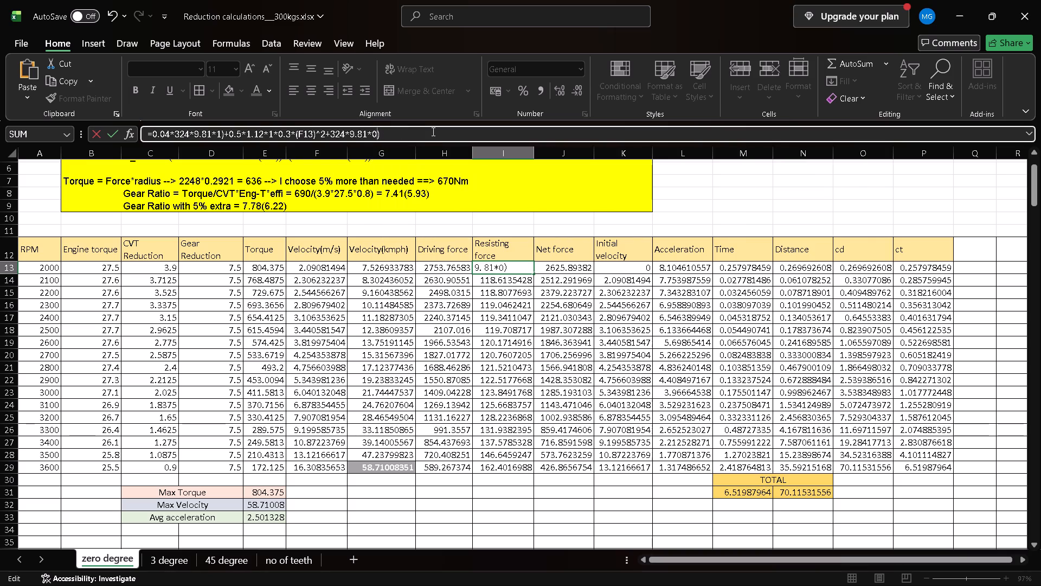
key(Return)
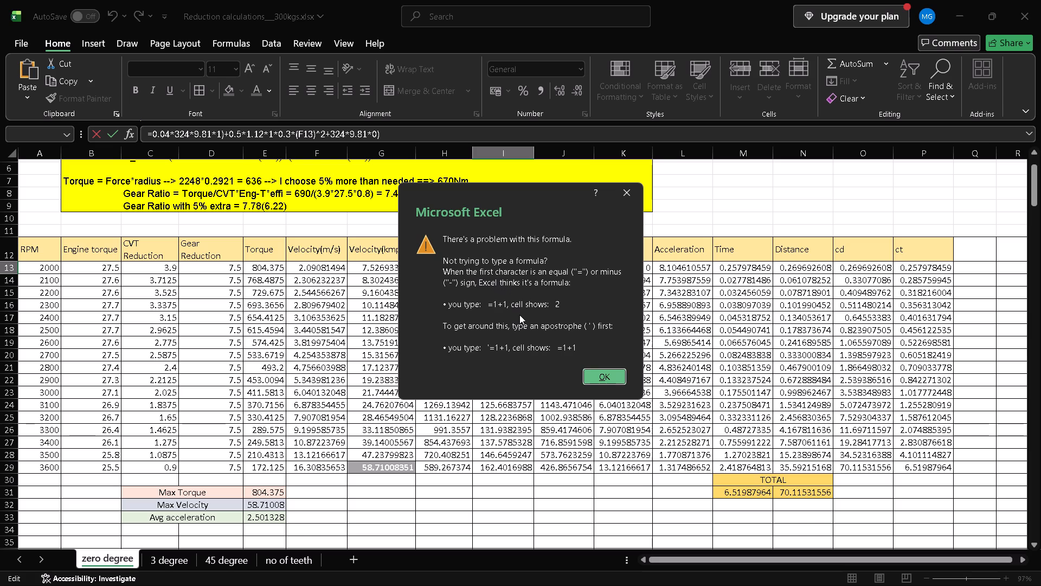
Balance the parentheses so the 2000 RPM resisting force formula reads =((0.04*324*9.81*1)+(0.5*1.12*1*0.3*(F13)^2)+324*9.81*0).
click(622, 198)
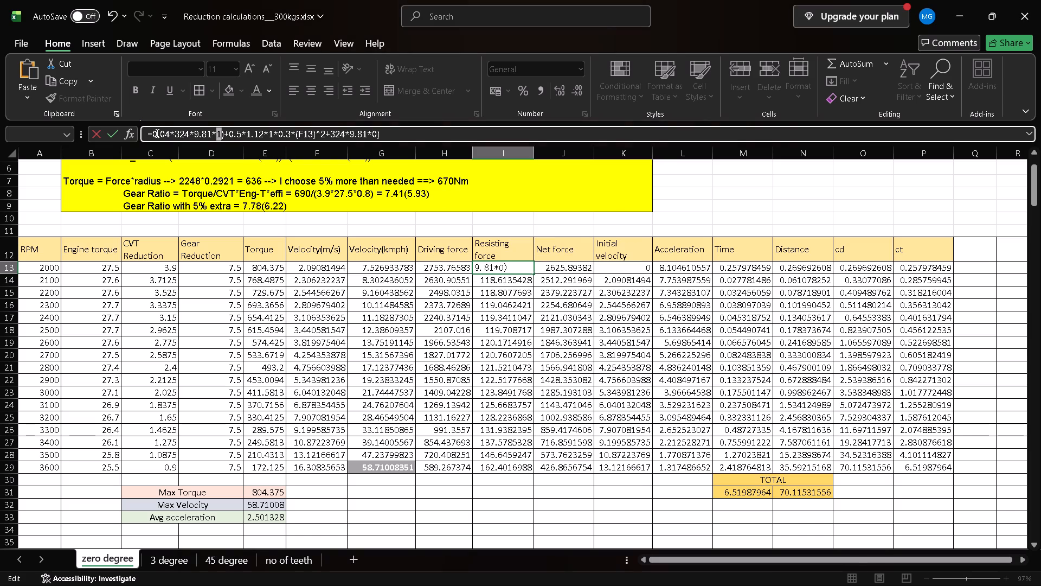
click(153, 132)
text((()
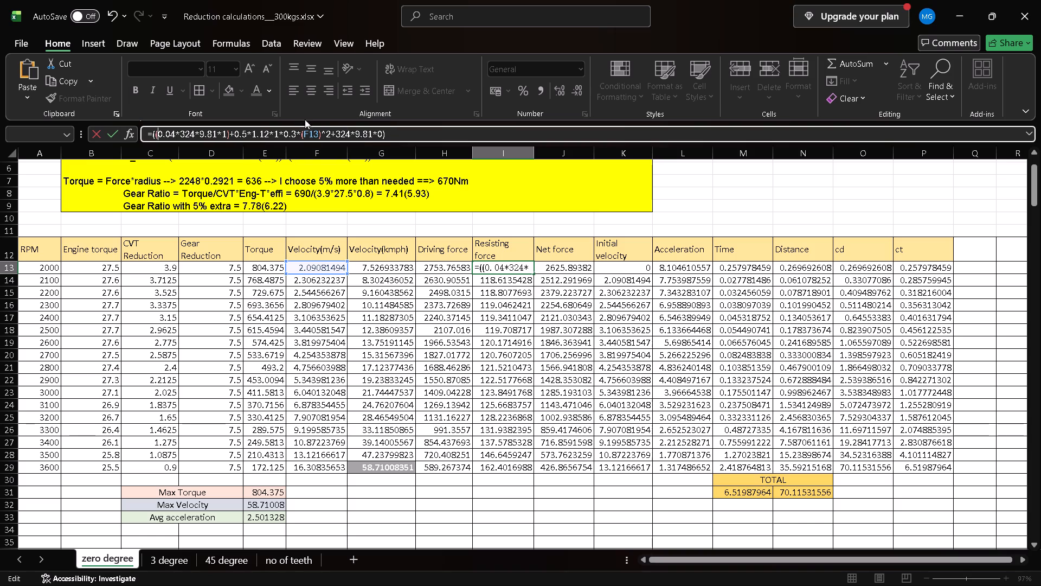
click(331, 133)
key(shift+parenright)
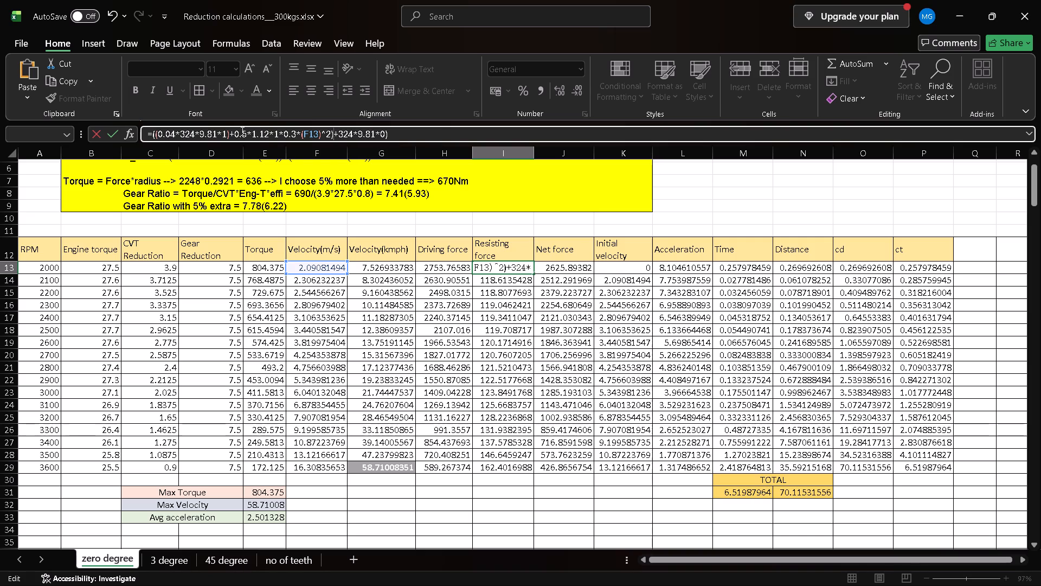
click(234, 133)
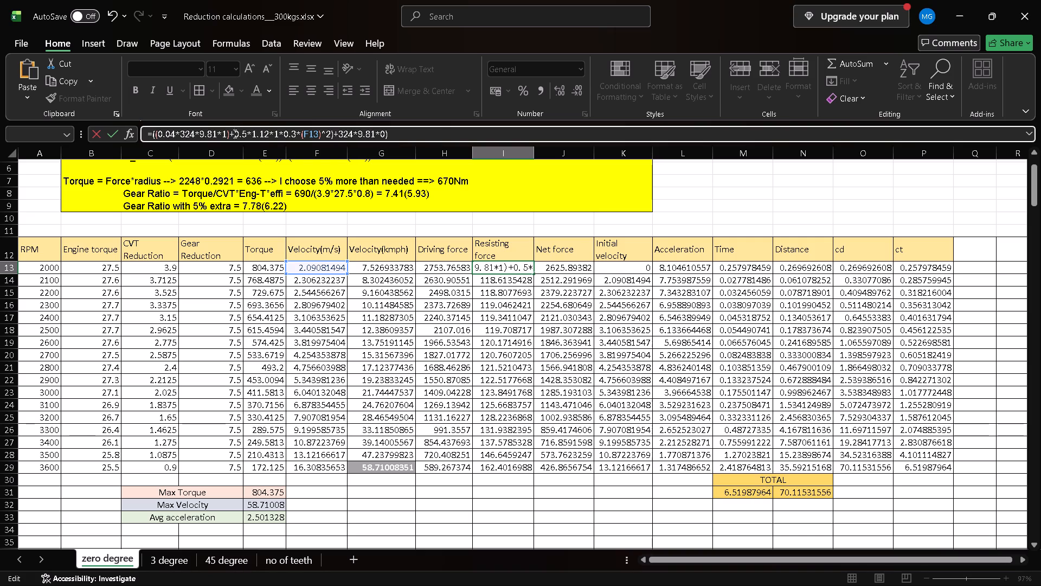
key(shift+parenleft)
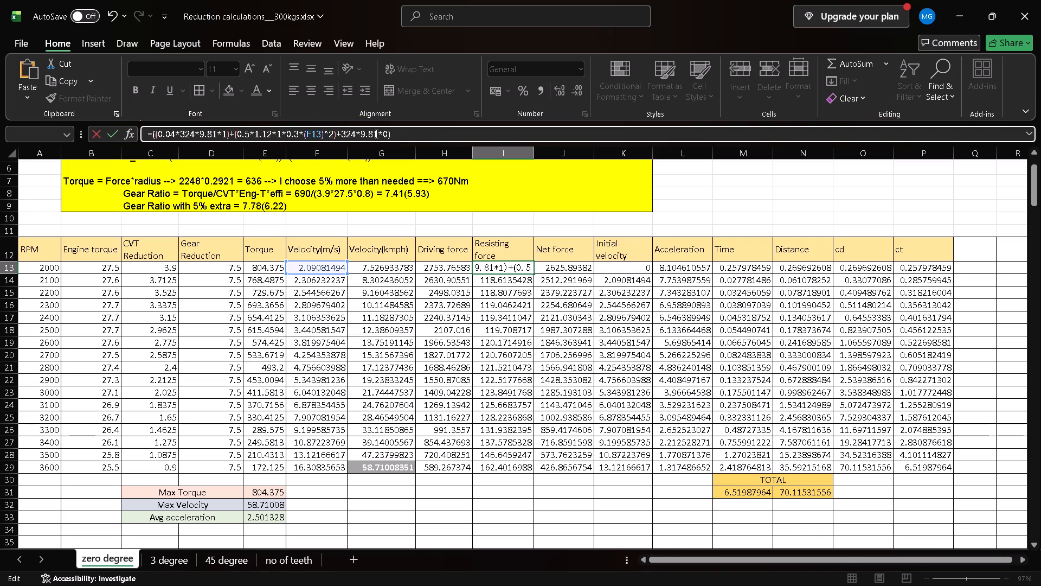
key(Return)
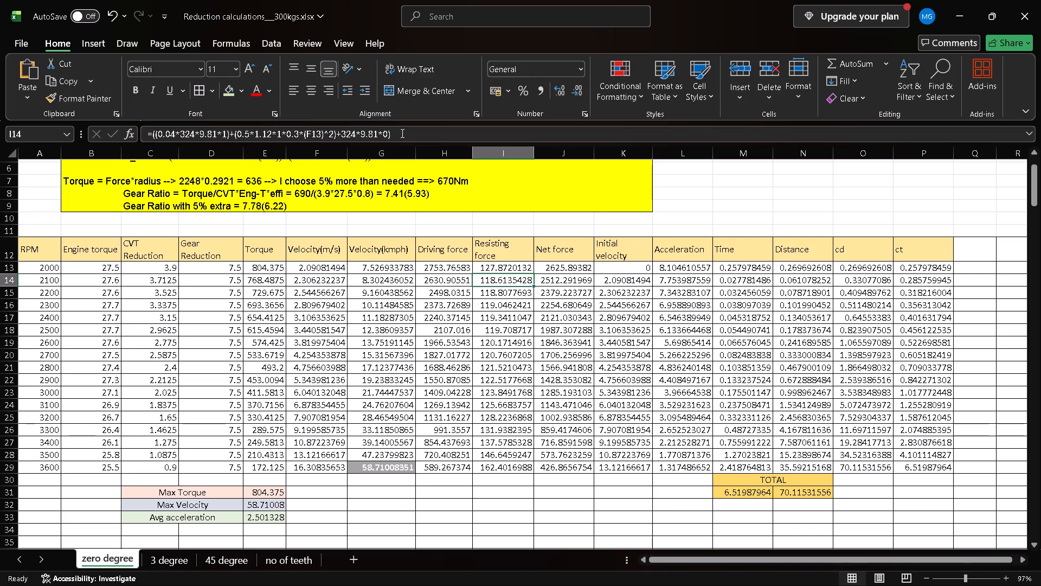
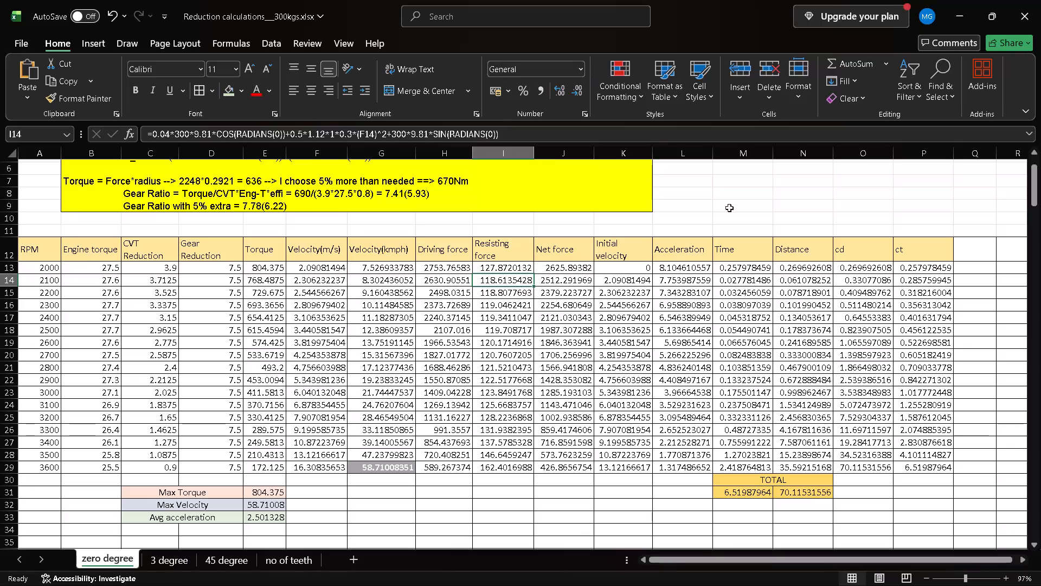
Examine the 2000 RPM acceleration, net force, driving force, resisting force and torque formulas in the 7.5 reduction table.
click(698, 271)
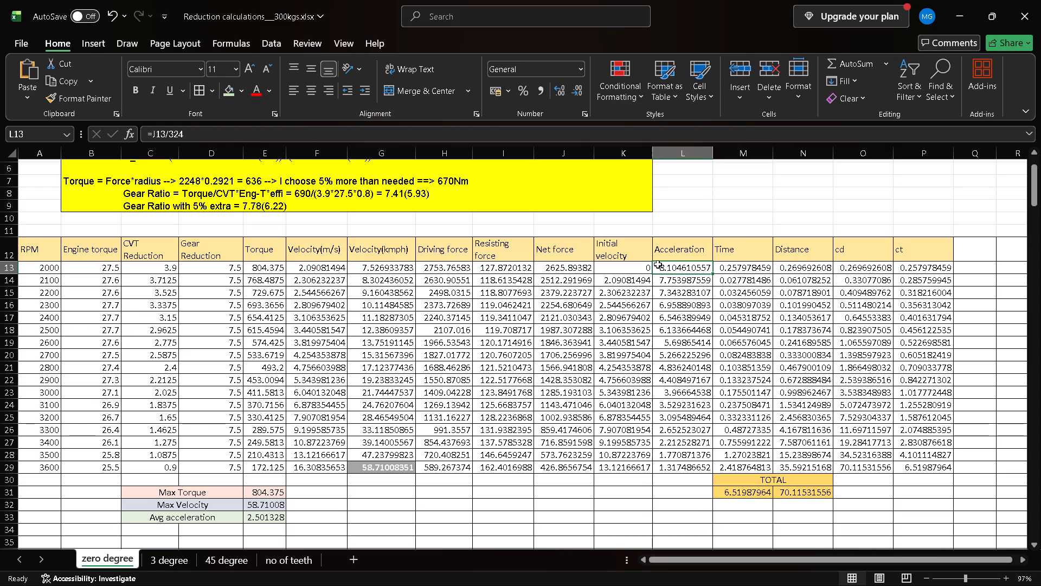
click(582, 269)
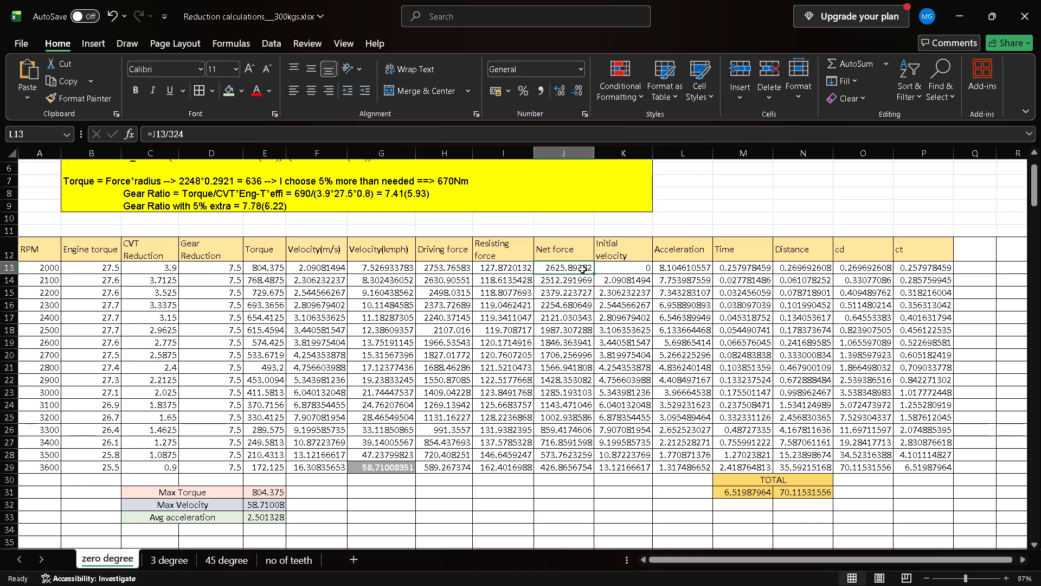
click(686, 266)
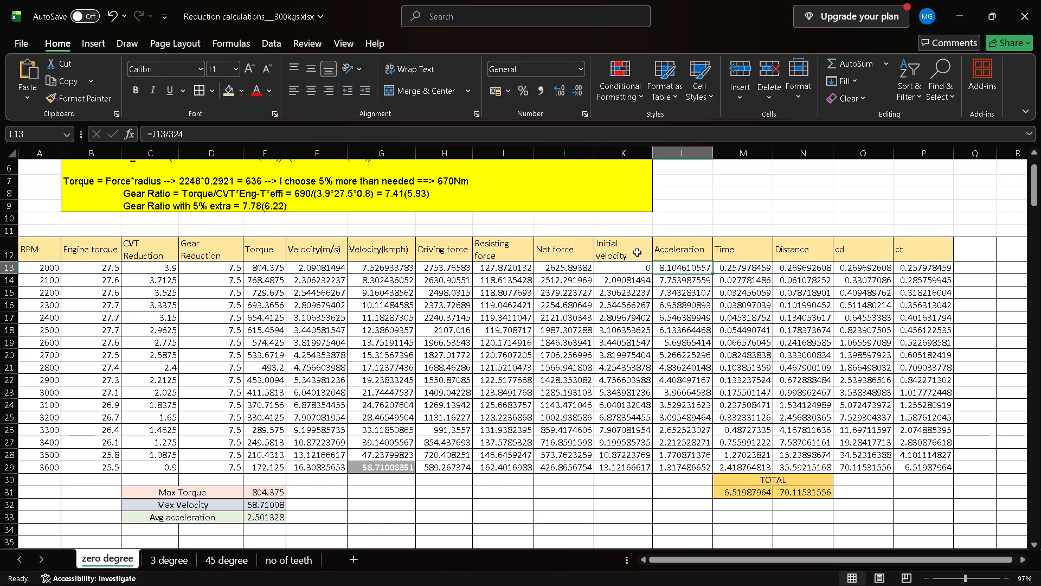
click(571, 270)
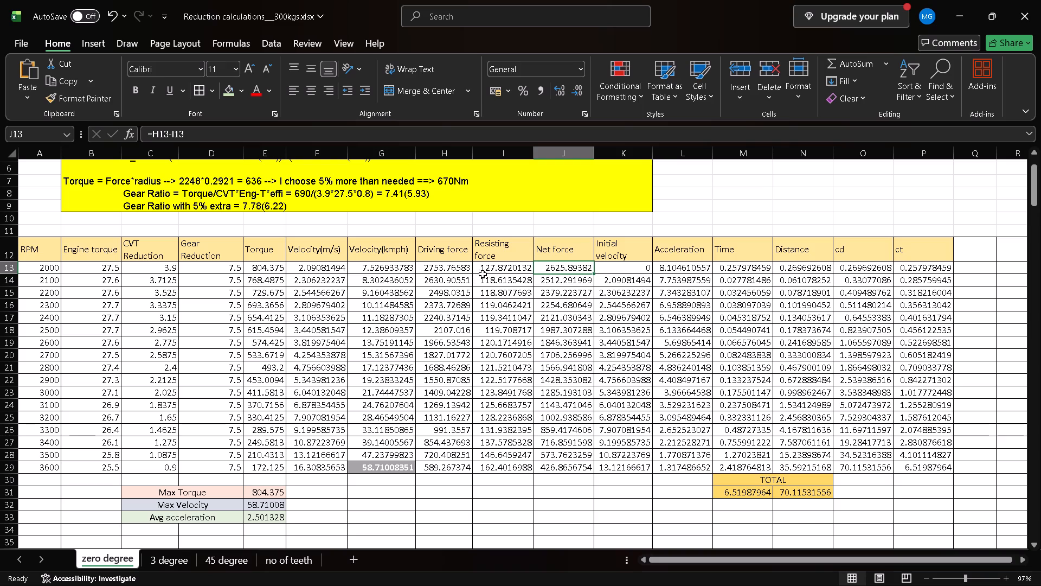
click(433, 266)
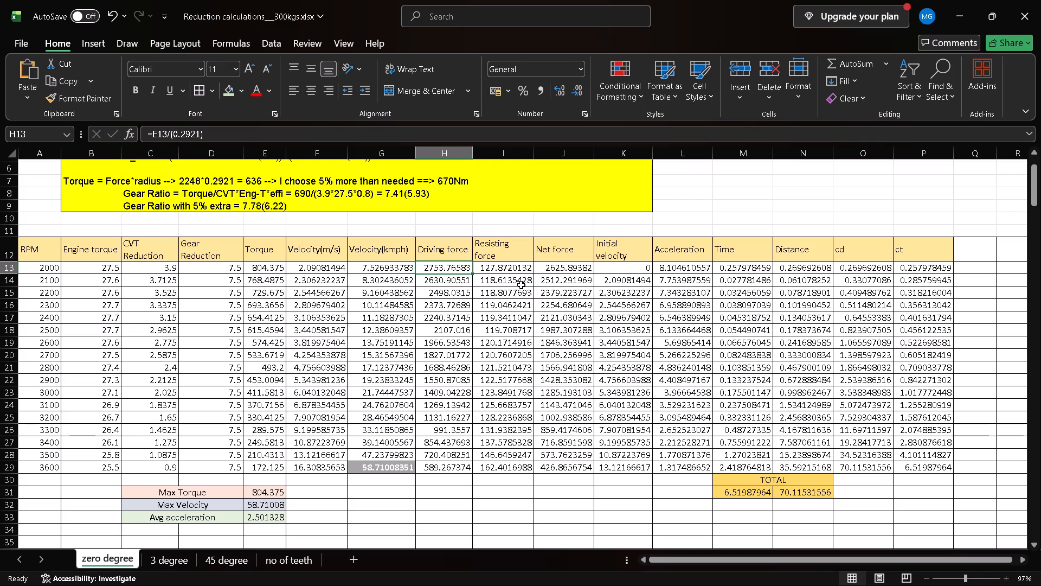
scroll(446, 267, up, 1)
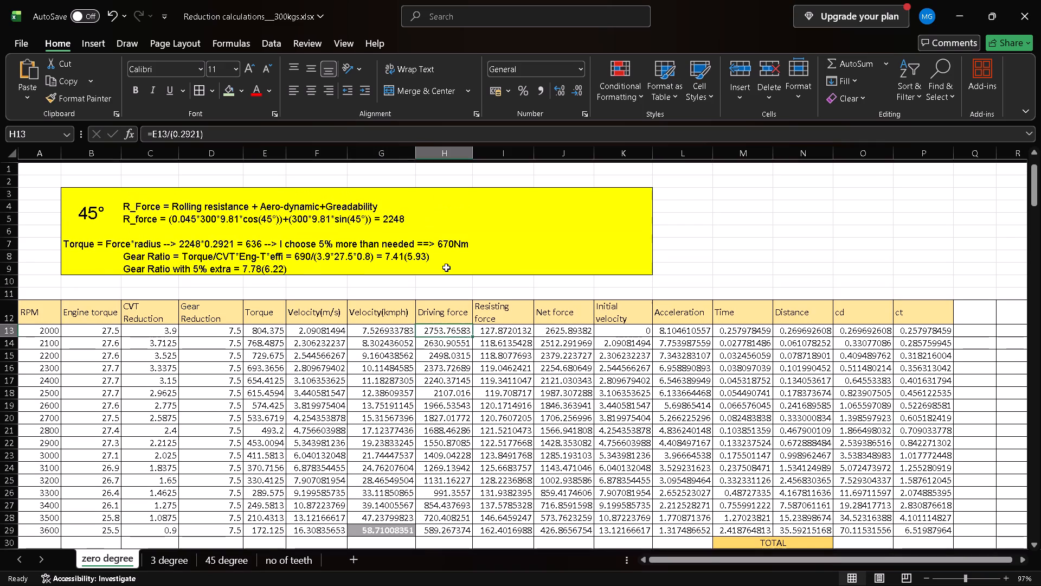
scroll(446, 267, up, 1)
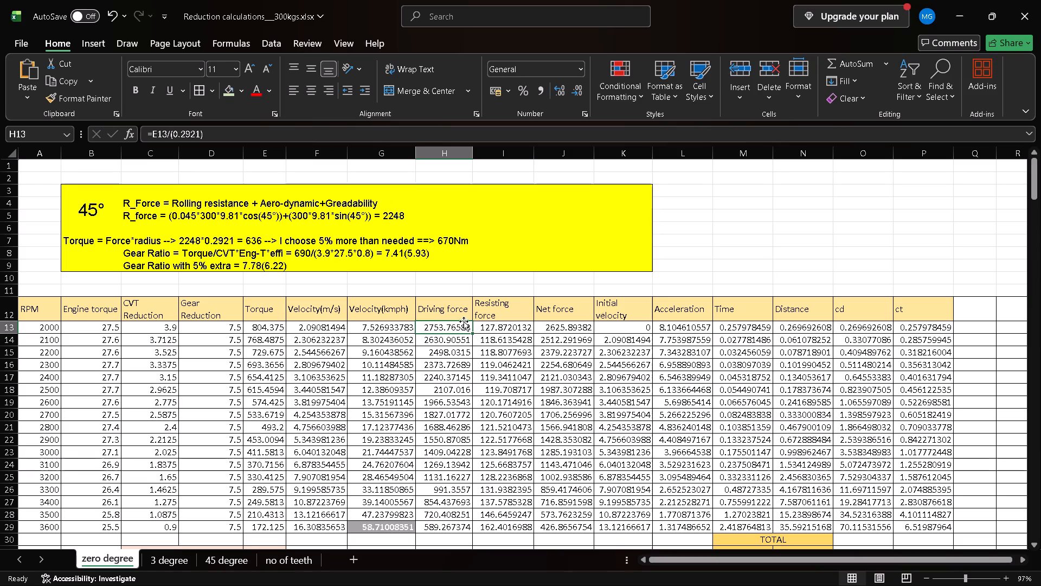
click(497, 330)
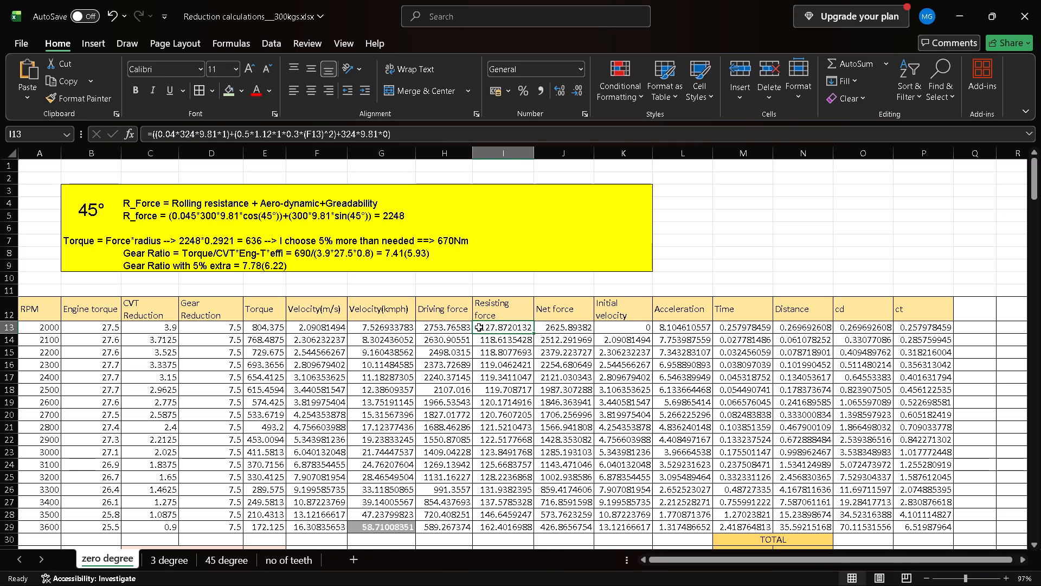
click(451, 325)
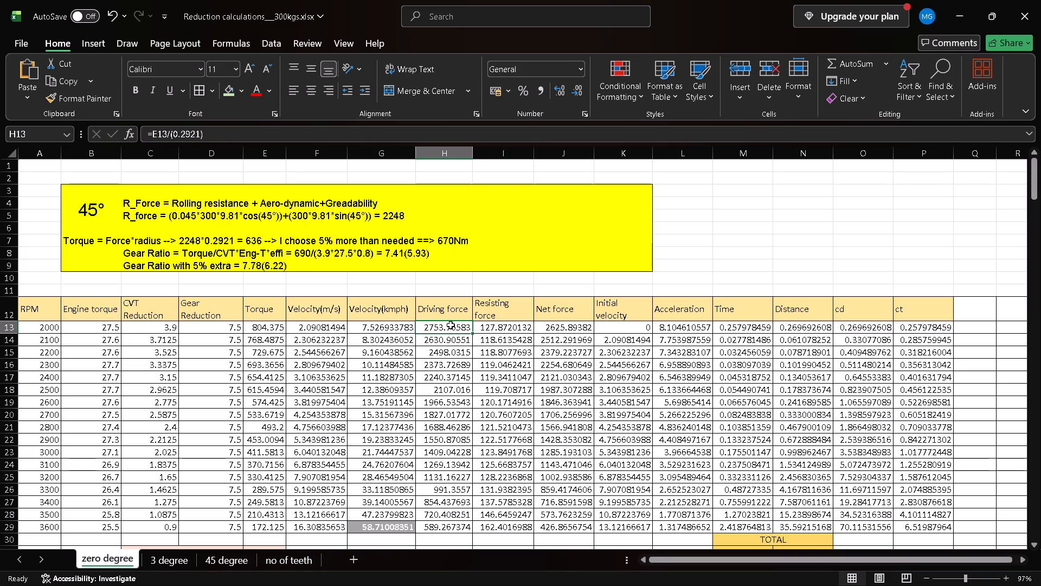
click(267, 326)
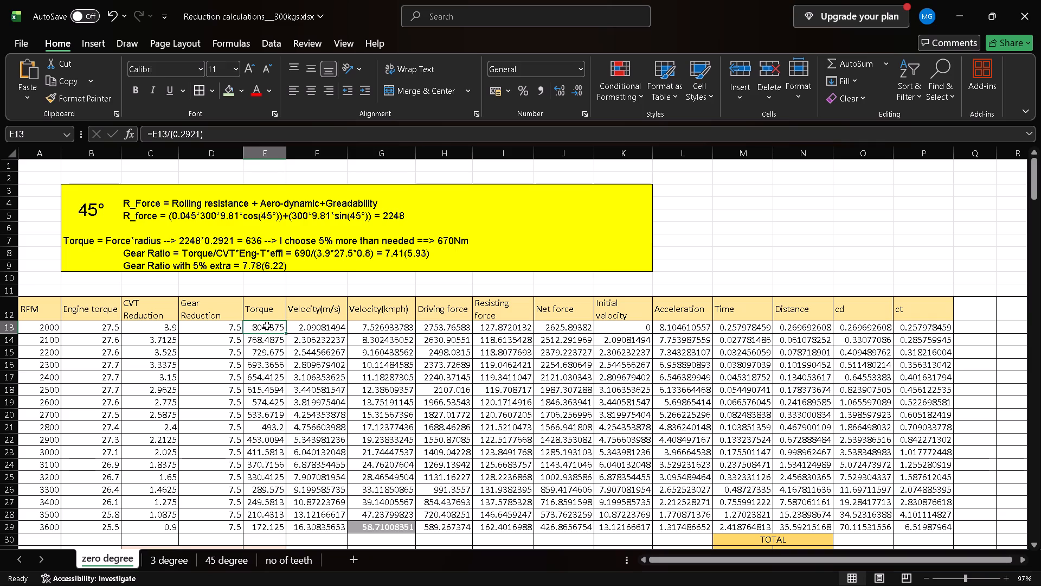
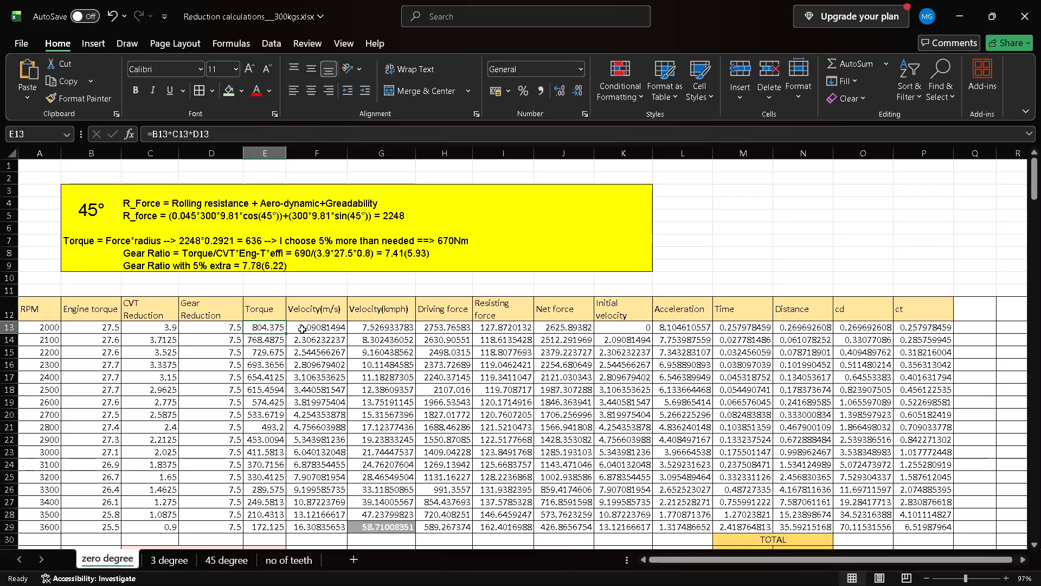
Examine the 2000 RPM velocity (m/s), velocity (kmph) and driving force formulas in the 7.5 reduction table.
click(302, 329)
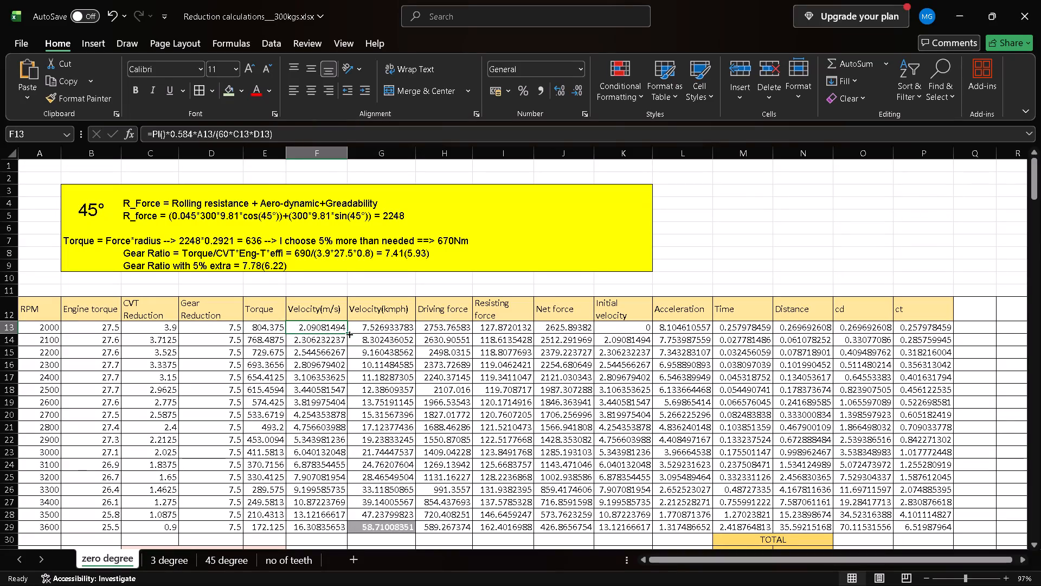
click(370, 328)
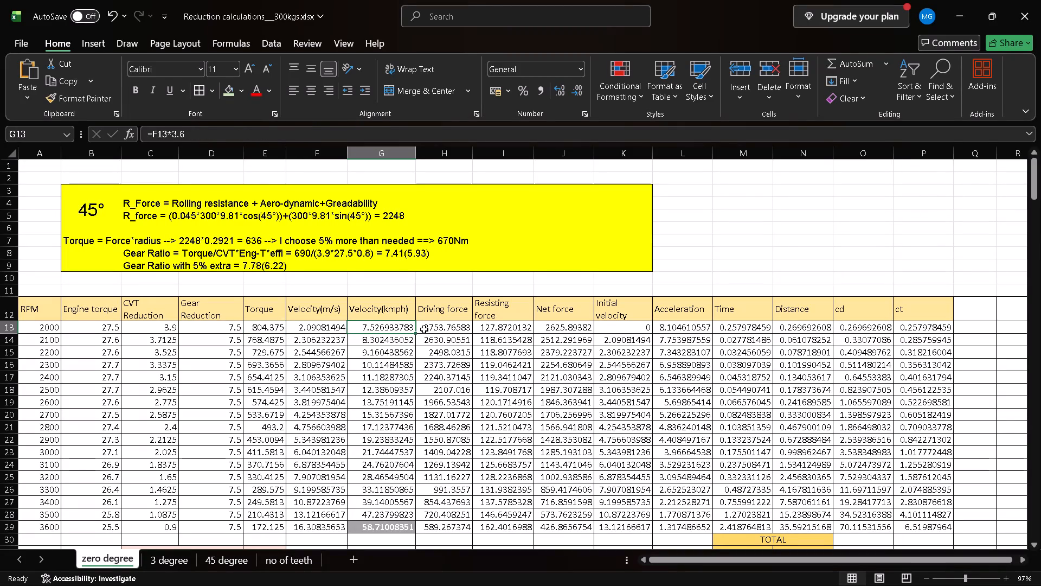
click(455, 331)
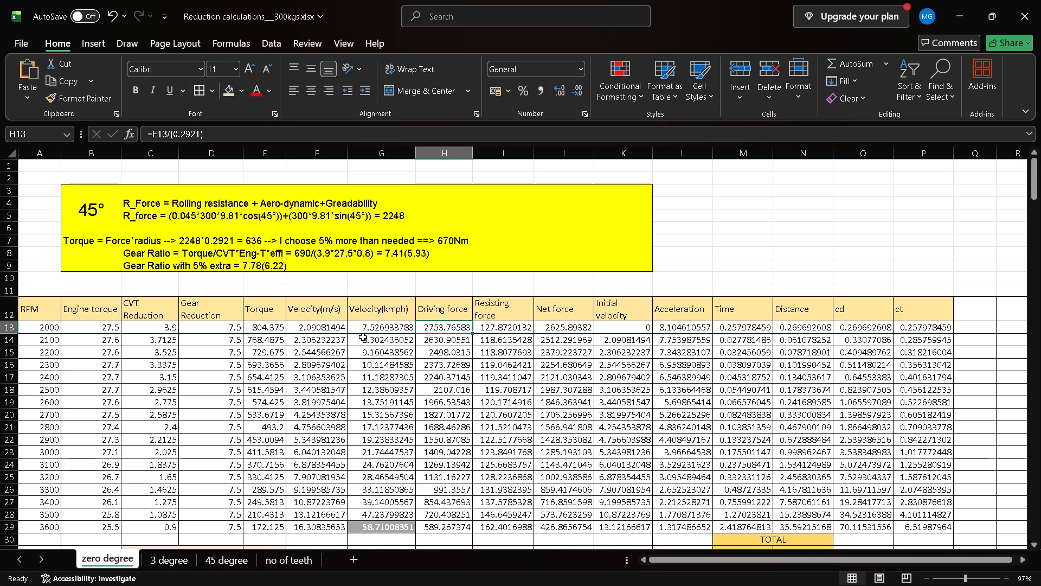
Multiply the 2000 RPM torque formula in the 7.5 table by 0.8, making it =B13*C13*D13*0.8.
click(275, 327)
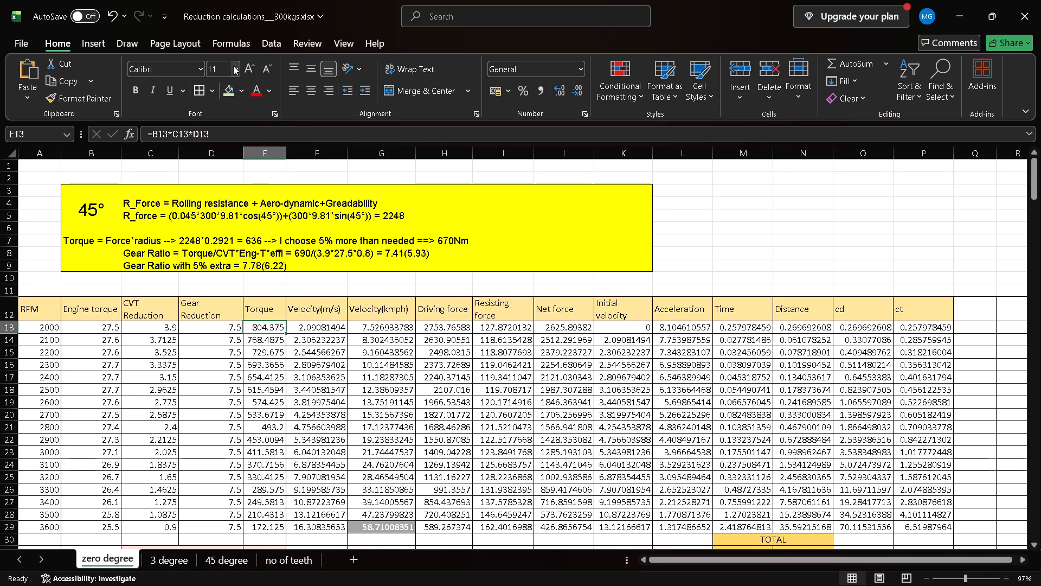
click(260, 125)
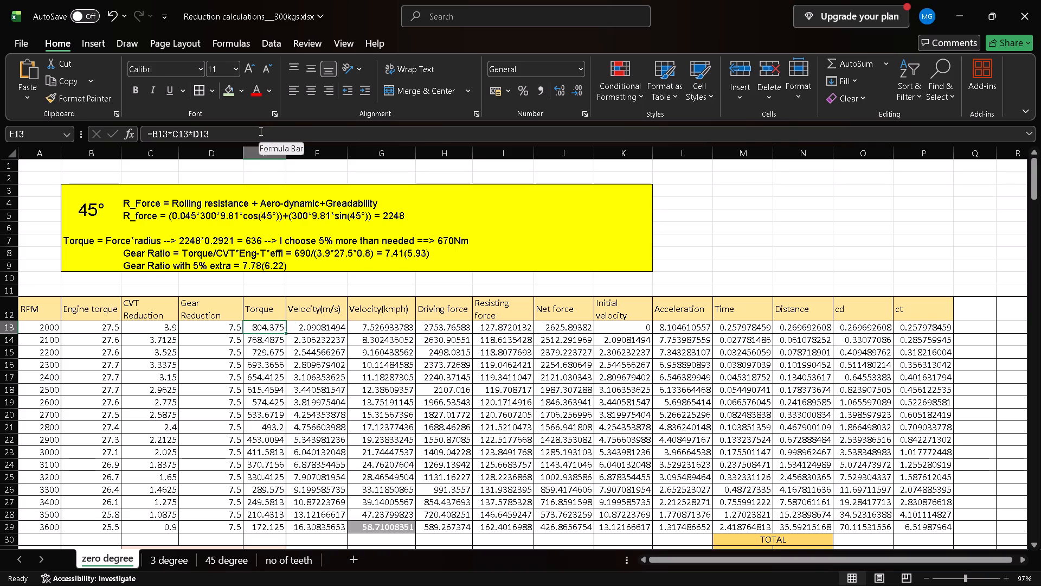
click(260, 133)
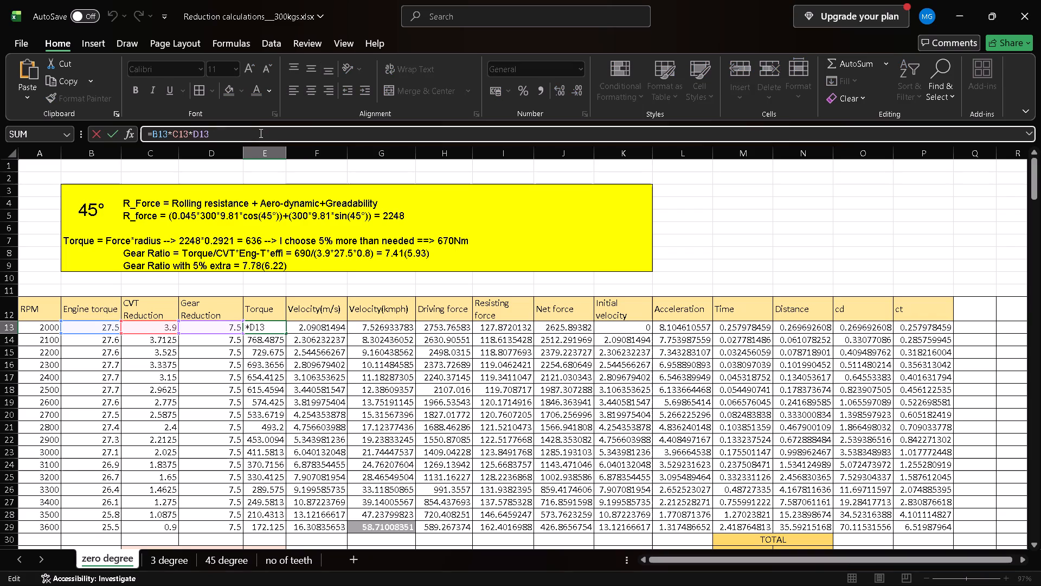
key(Return)
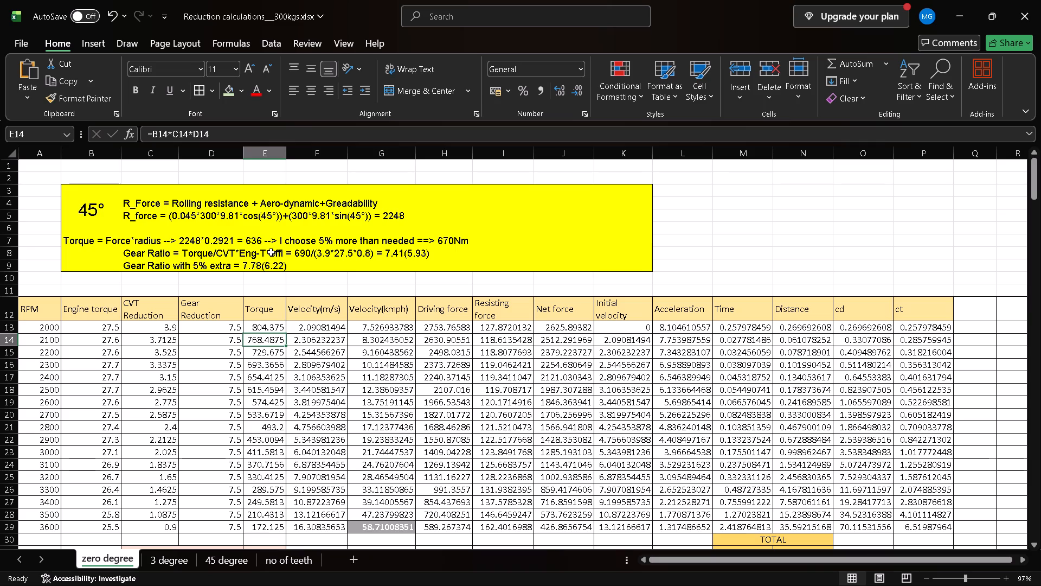
click(264, 330)
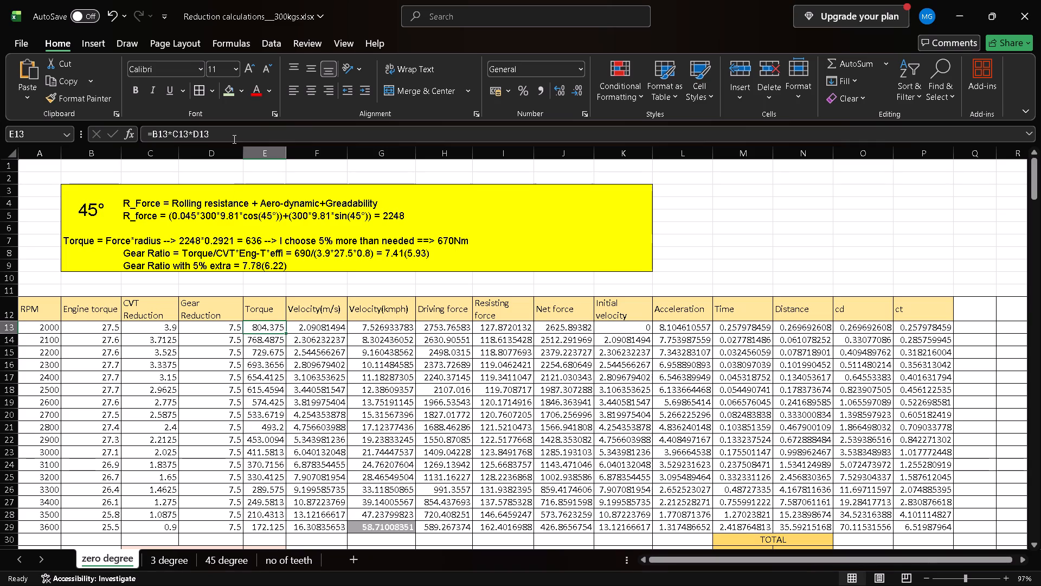
click(233, 139)
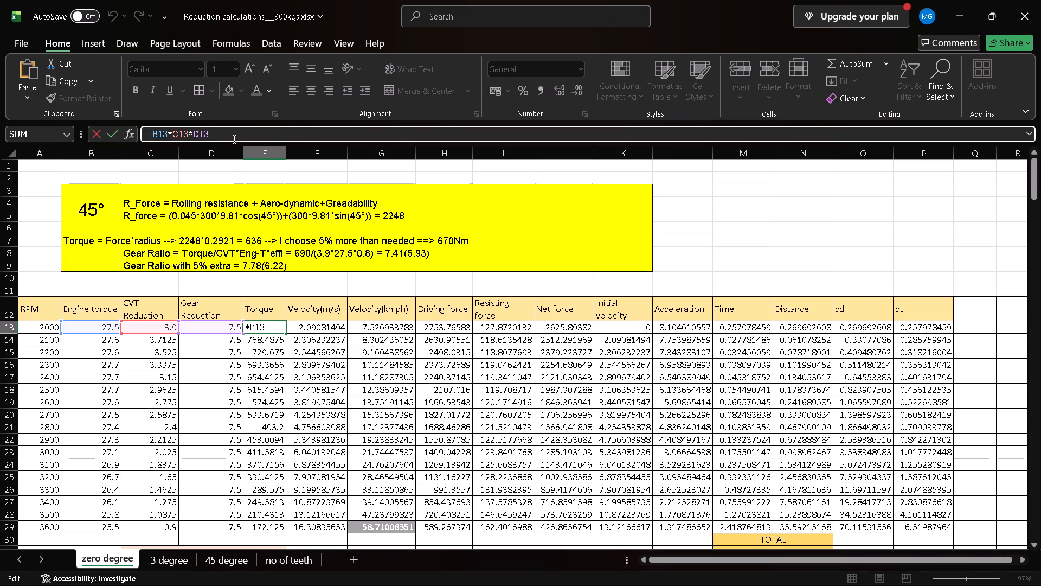
key(shift+asterisk)
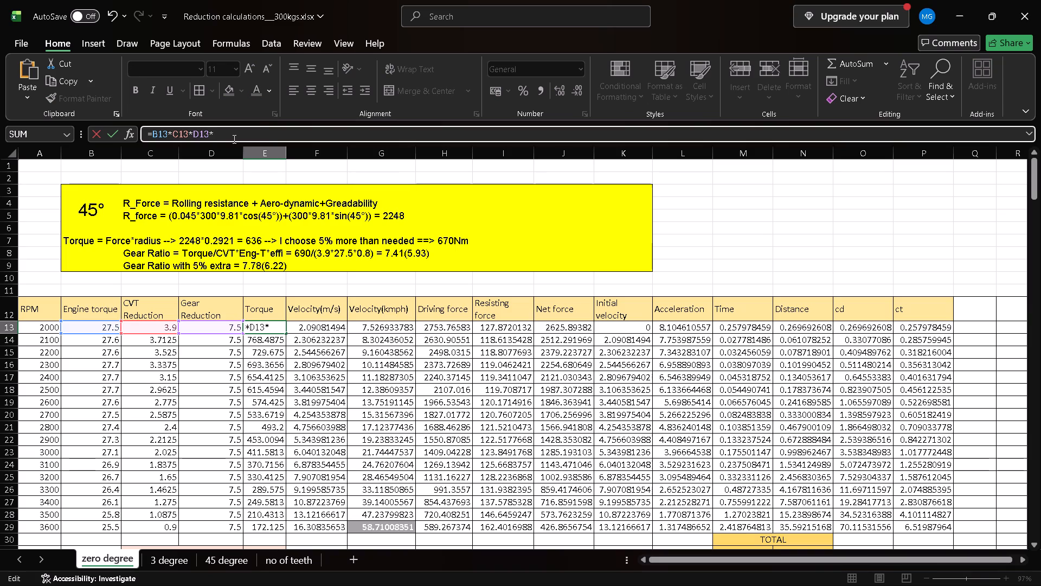
text(0.8)
key(Return)
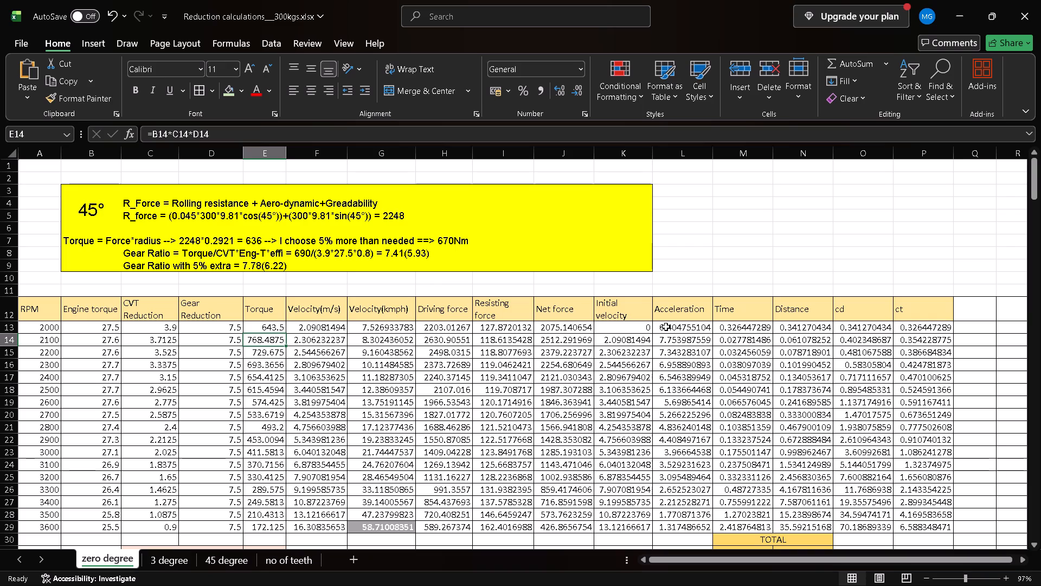
Fill the 2000 RPM torque formula down through the 3600 RPM row of the 7.5 table.
click(257, 333)
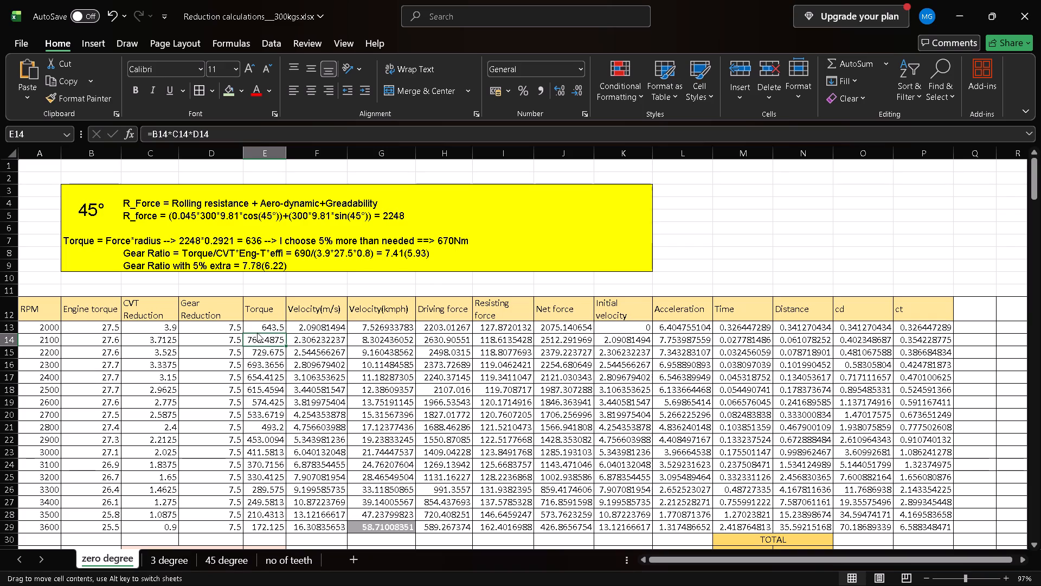
click(262, 328)
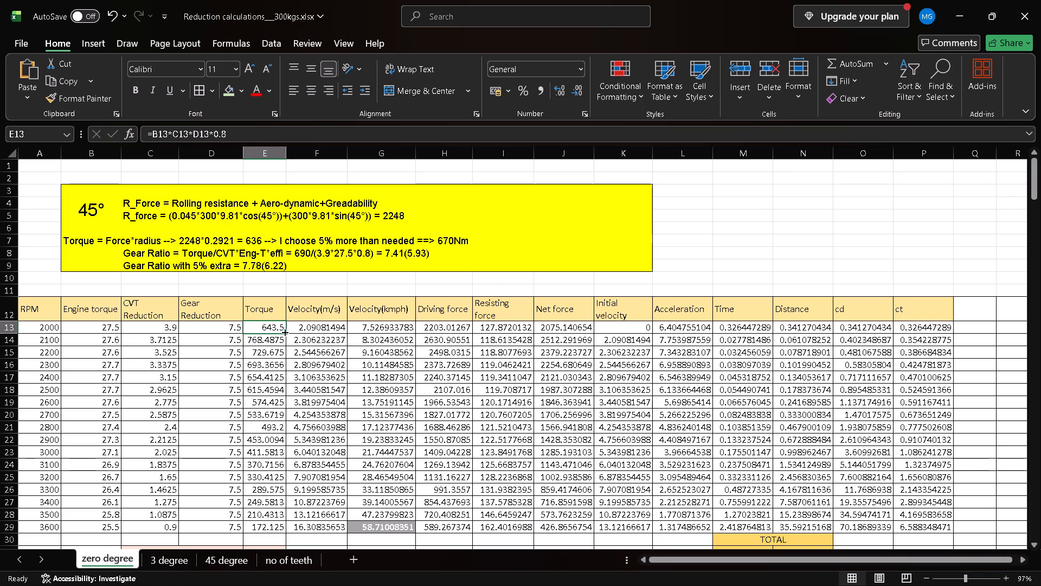
double_click(284, 333)
Recheck the 2000 RPM velocity (m/s), velocity (kmph) and driving force formulas in the 7.5 table.
click(304, 327)
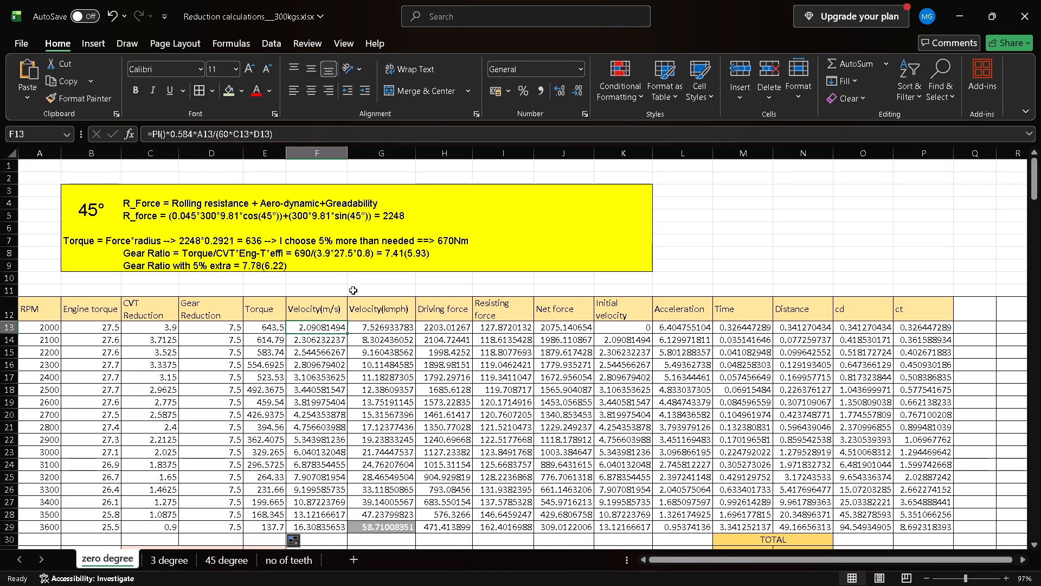
click(381, 326)
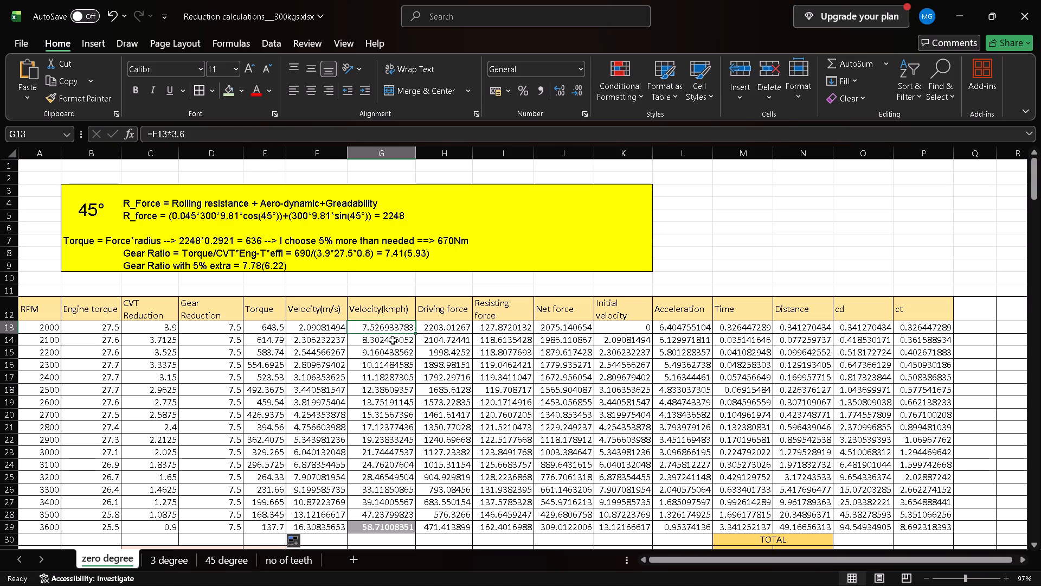
click(424, 327)
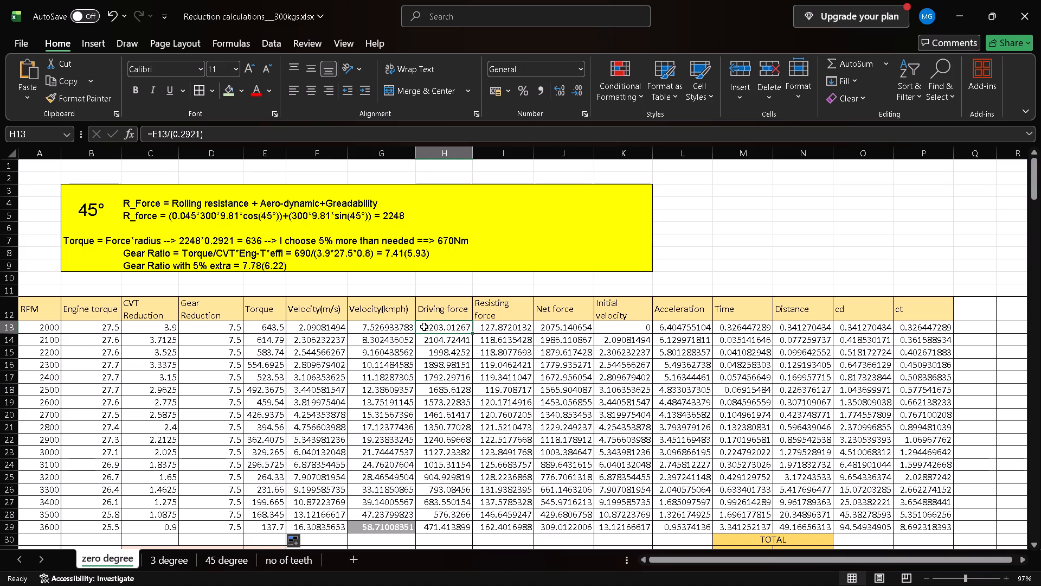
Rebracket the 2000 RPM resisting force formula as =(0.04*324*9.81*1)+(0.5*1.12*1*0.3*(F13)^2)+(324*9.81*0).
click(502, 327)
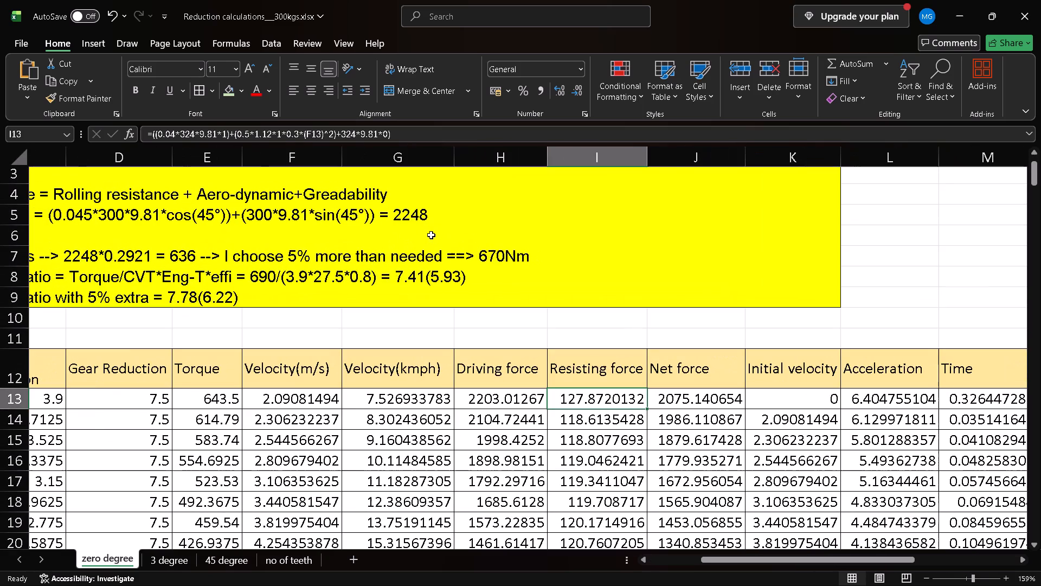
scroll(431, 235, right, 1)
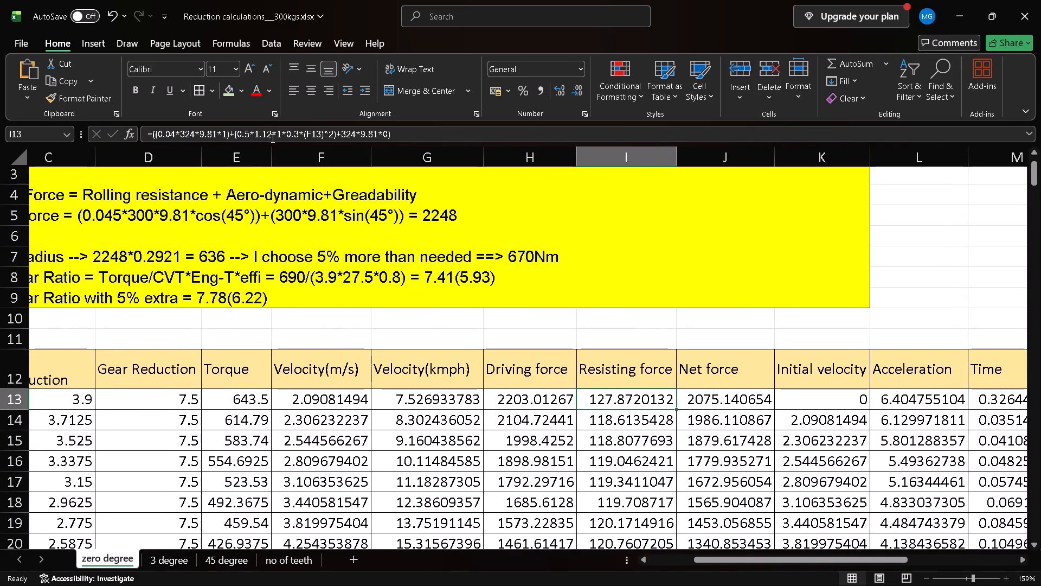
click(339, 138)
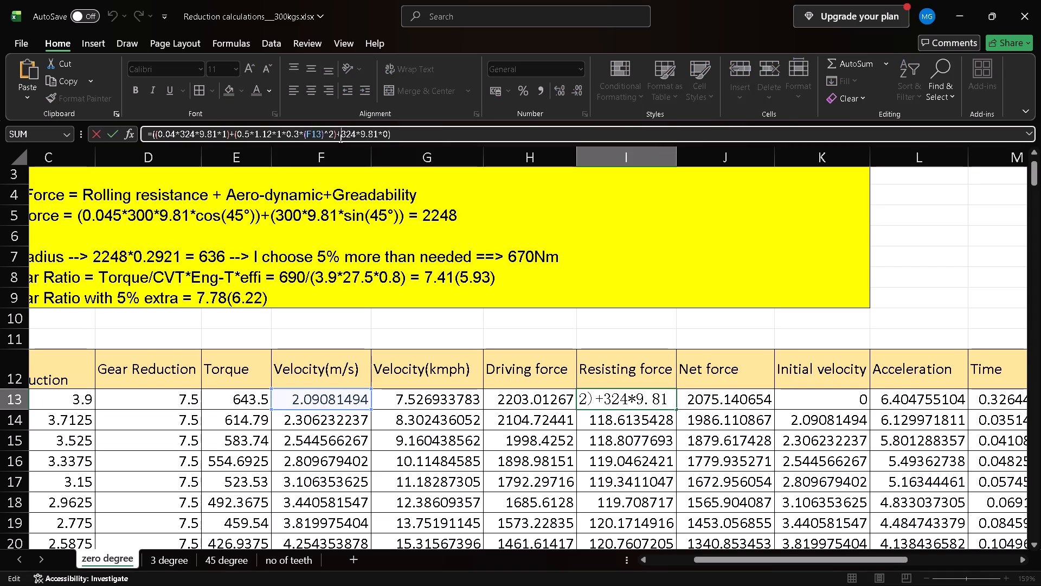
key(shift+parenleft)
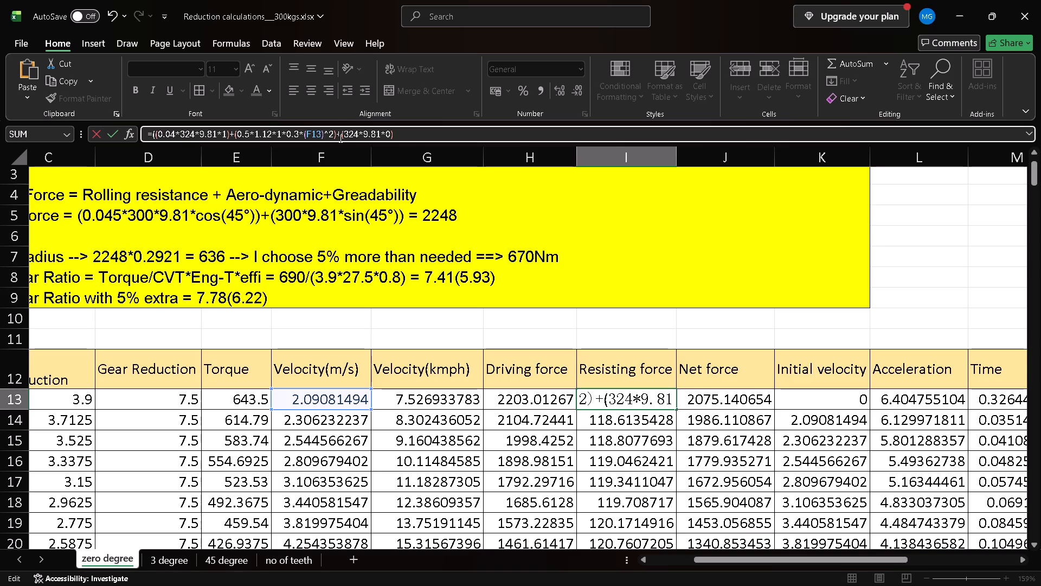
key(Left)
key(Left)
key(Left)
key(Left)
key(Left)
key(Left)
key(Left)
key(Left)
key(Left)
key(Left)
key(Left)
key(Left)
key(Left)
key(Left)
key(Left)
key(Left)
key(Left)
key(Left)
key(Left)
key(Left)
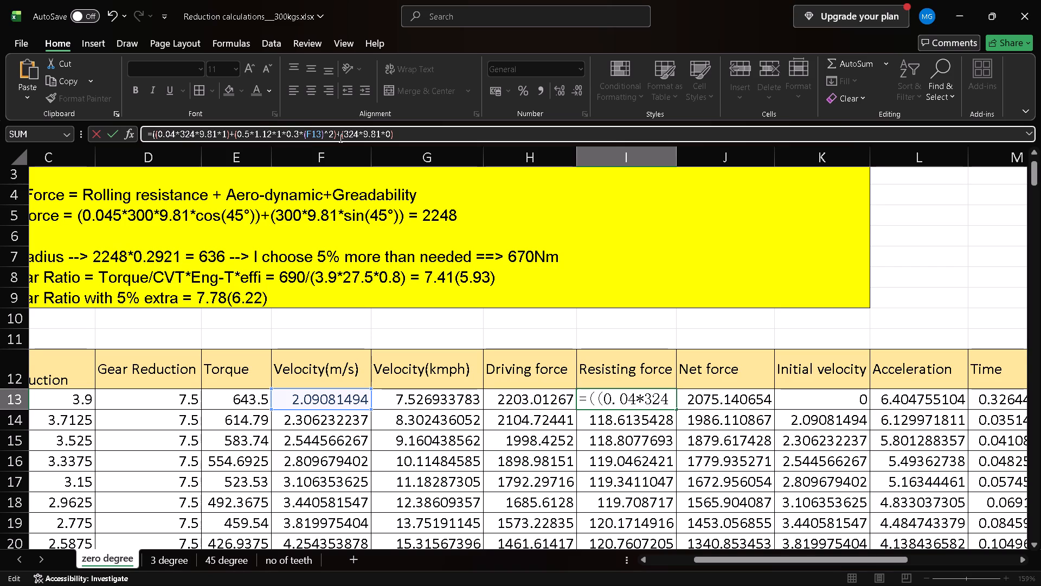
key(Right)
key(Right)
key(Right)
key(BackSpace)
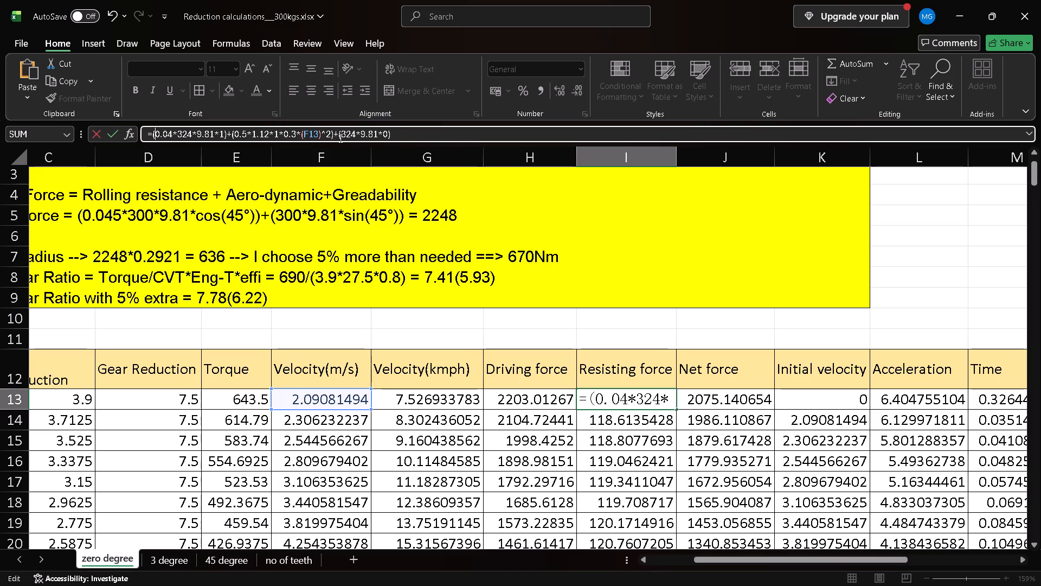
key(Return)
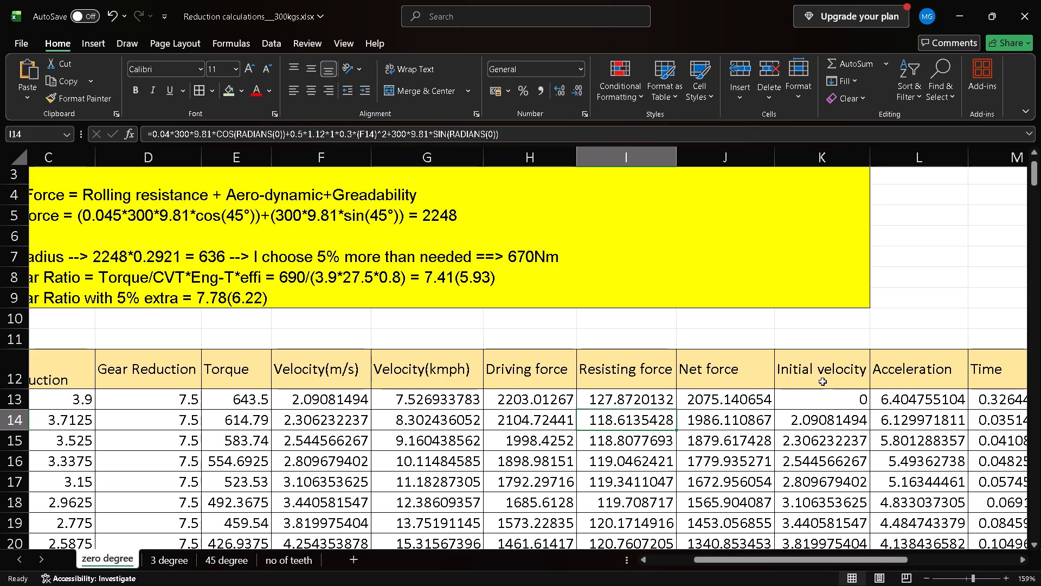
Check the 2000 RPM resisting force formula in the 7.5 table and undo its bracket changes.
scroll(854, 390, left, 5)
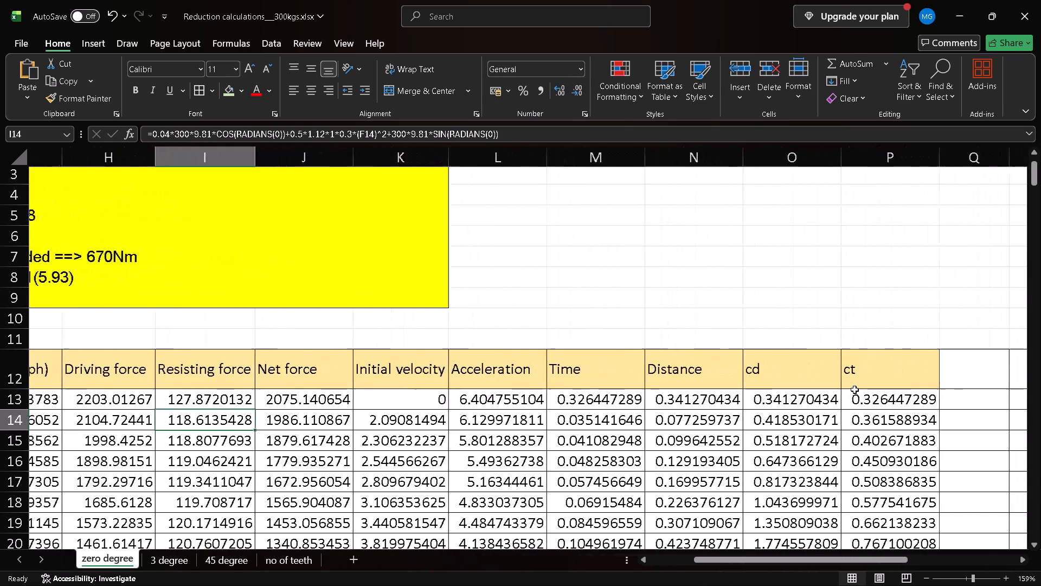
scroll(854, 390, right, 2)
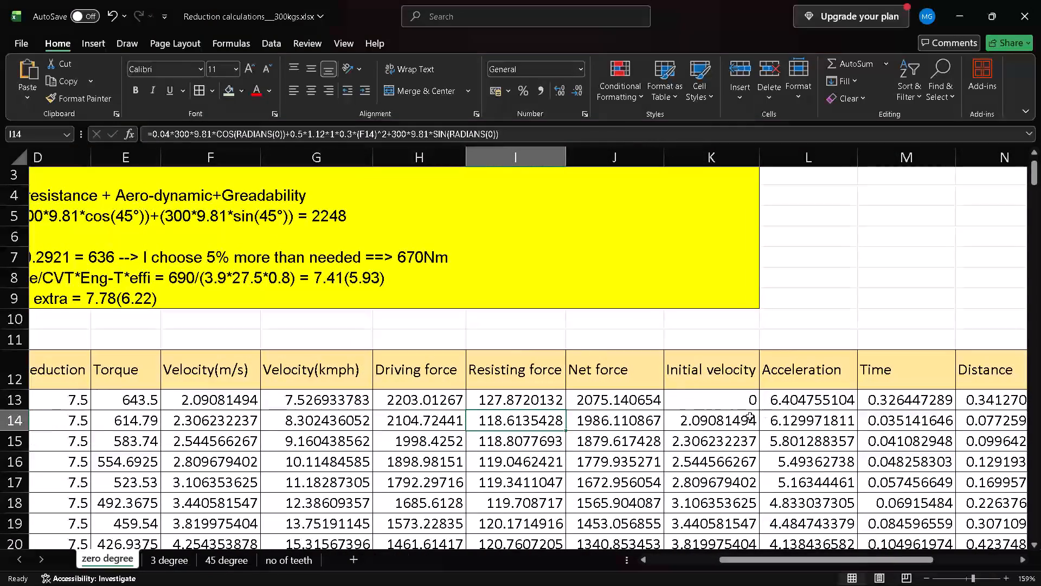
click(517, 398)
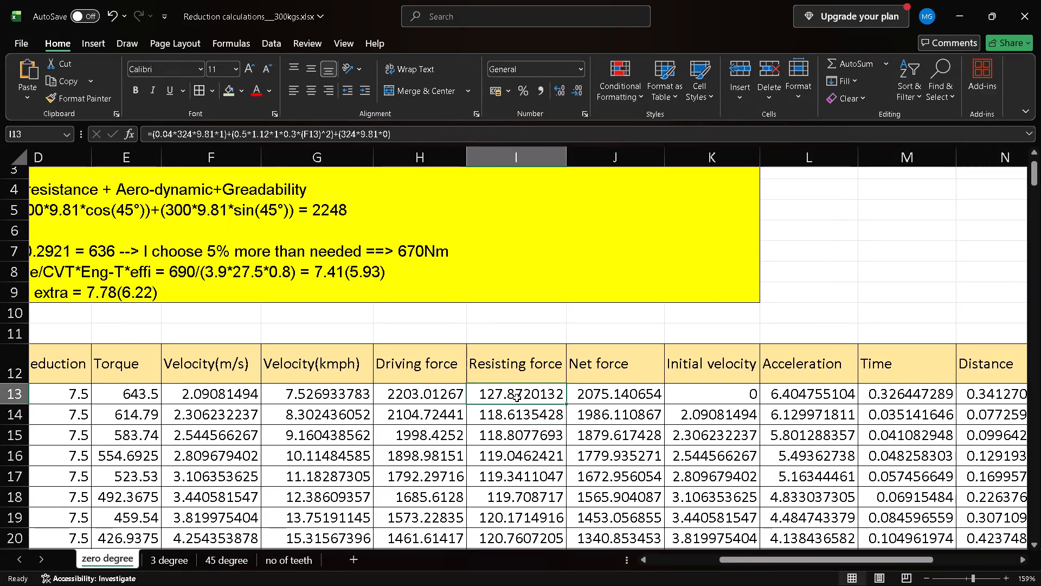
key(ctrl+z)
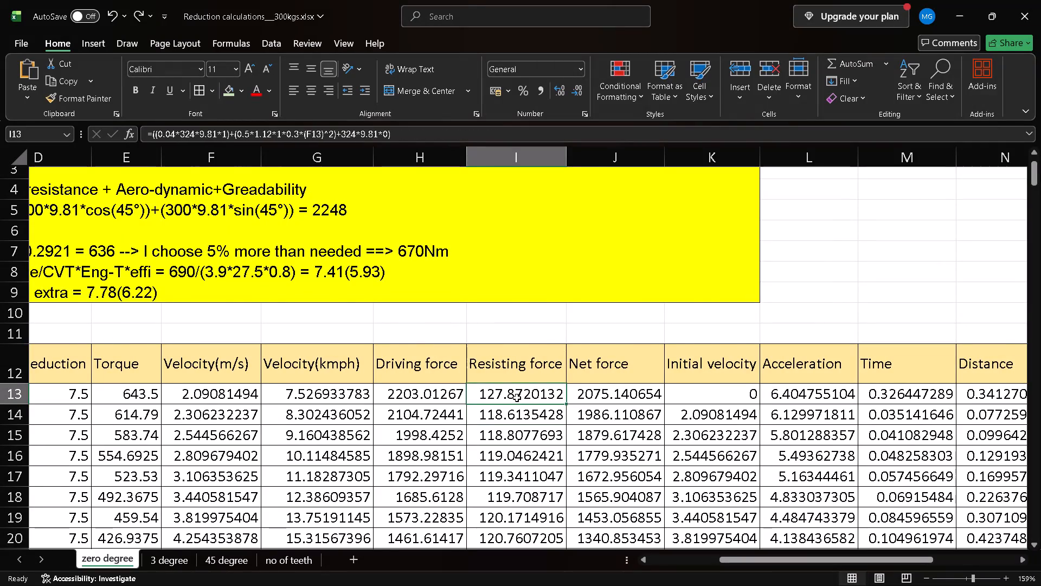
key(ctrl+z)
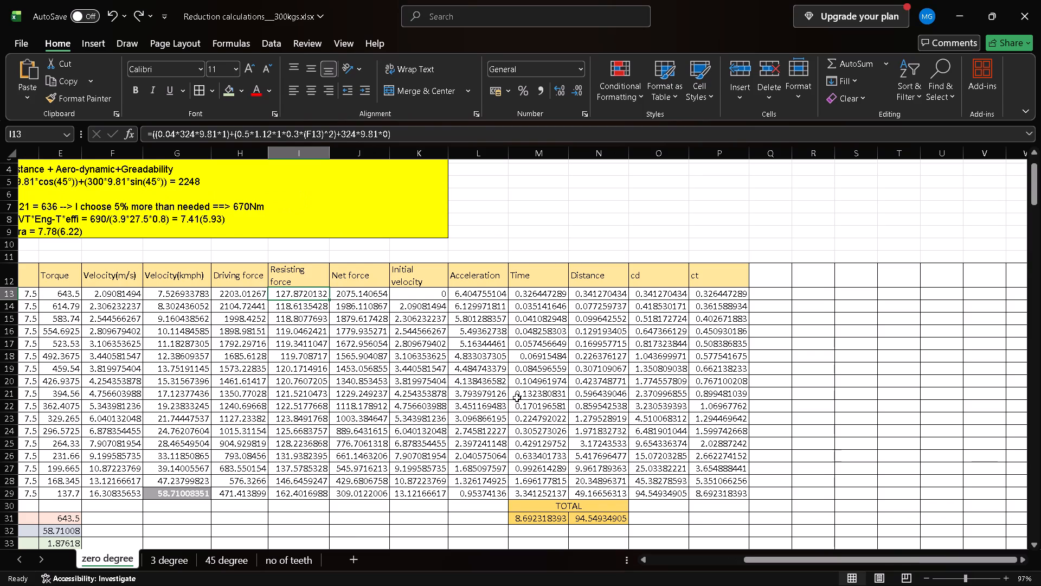
Examine the 7.5 table's values, totals and summary, plus its 2000 RPM velocity (kmph) and driving force formulas.
scroll(517, 398, right, 1)
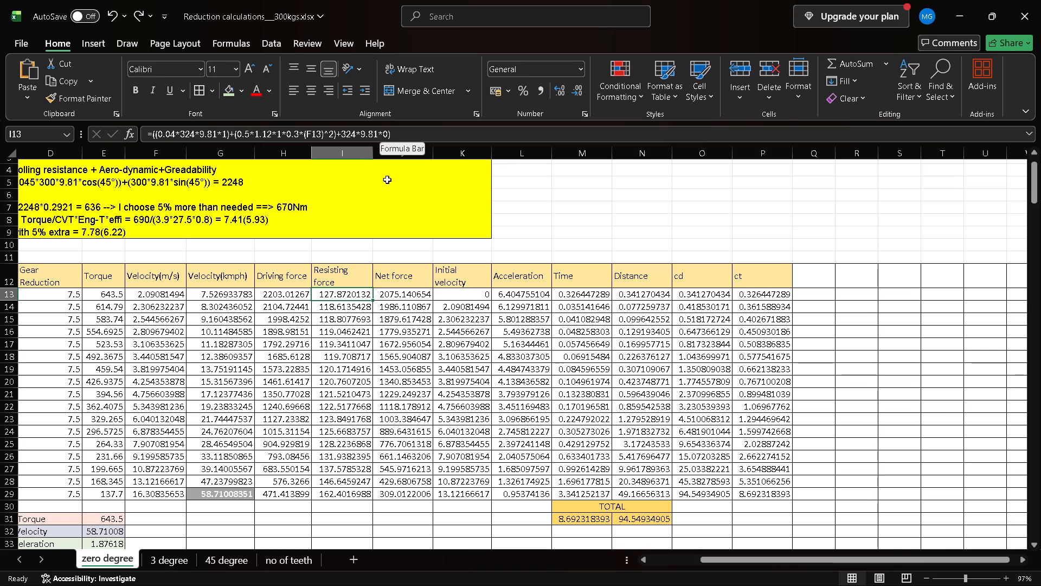
scroll(387, 180, down, 1)
scroll(405, 278, down, 1)
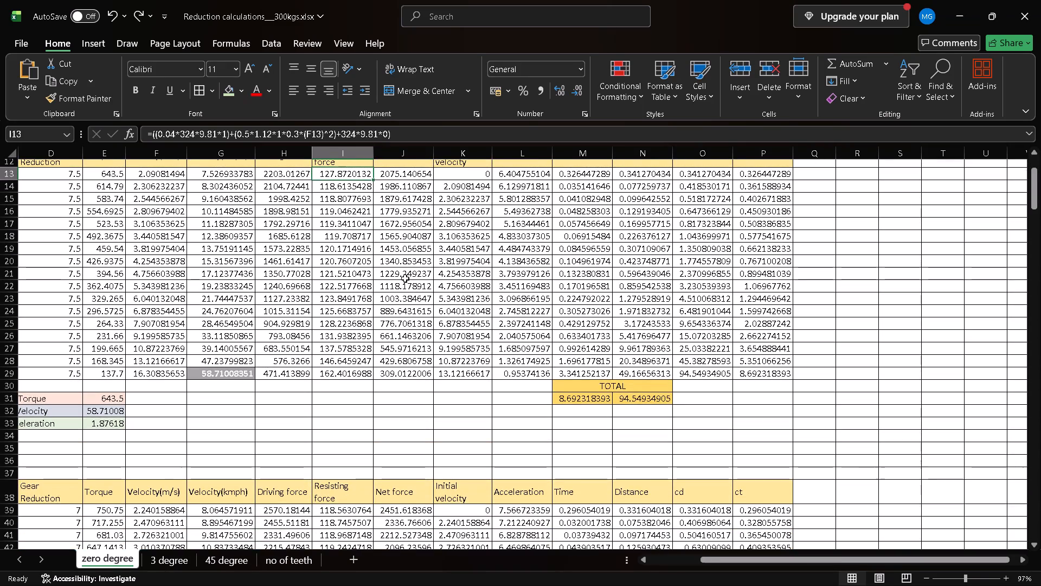
scroll(405, 278, down, 1)
scroll(405, 278, right, 1)
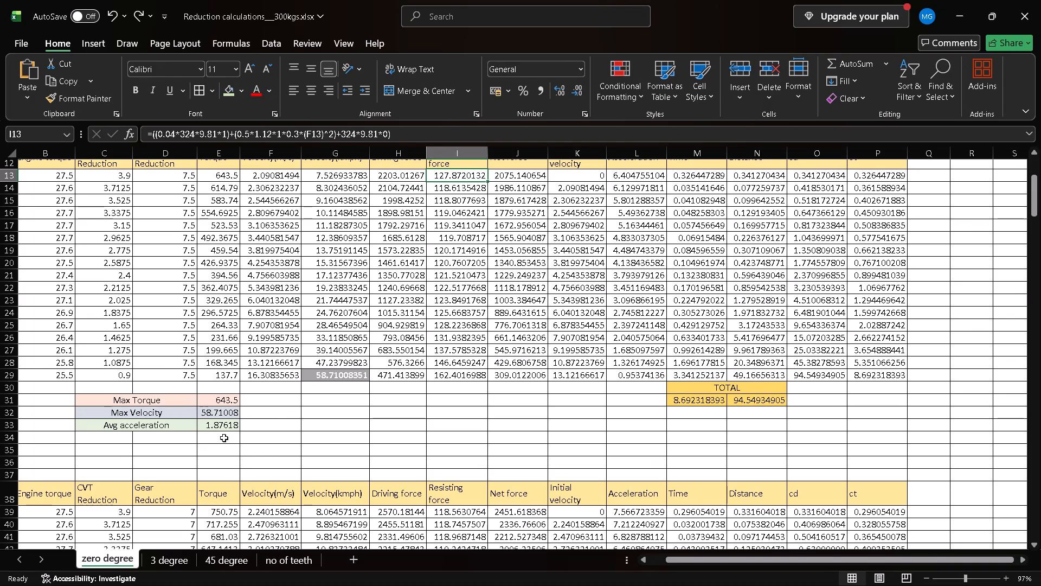
scroll(274, 319, up, 2)
scroll(274, 319, down, 1)
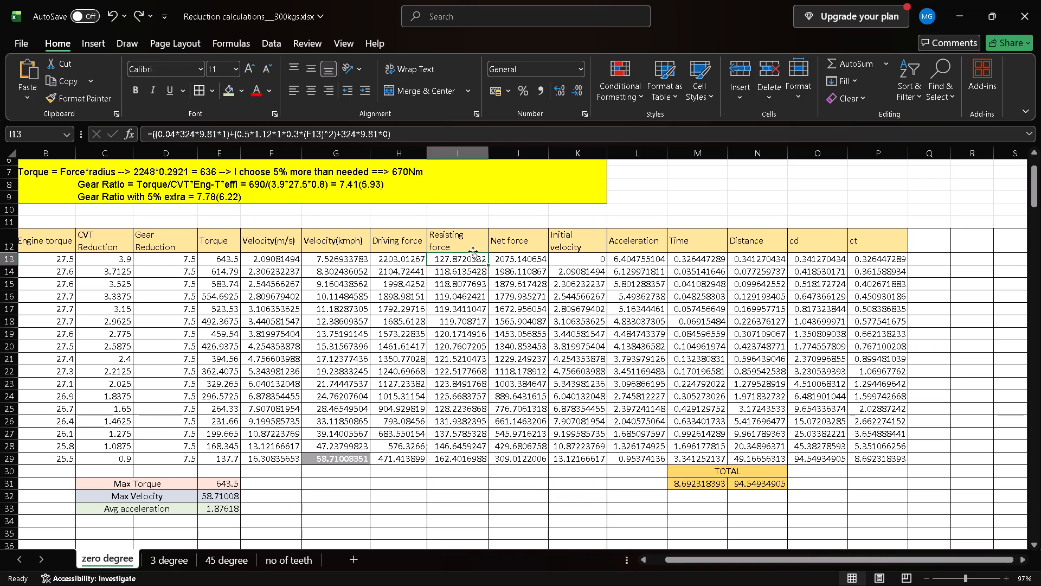
click(355, 257)
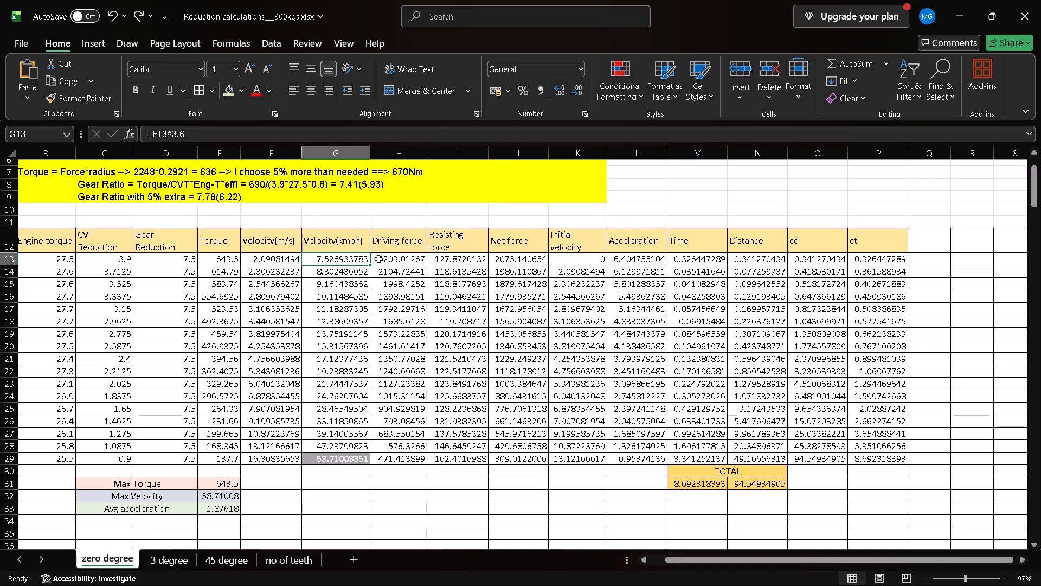
click(380, 259)
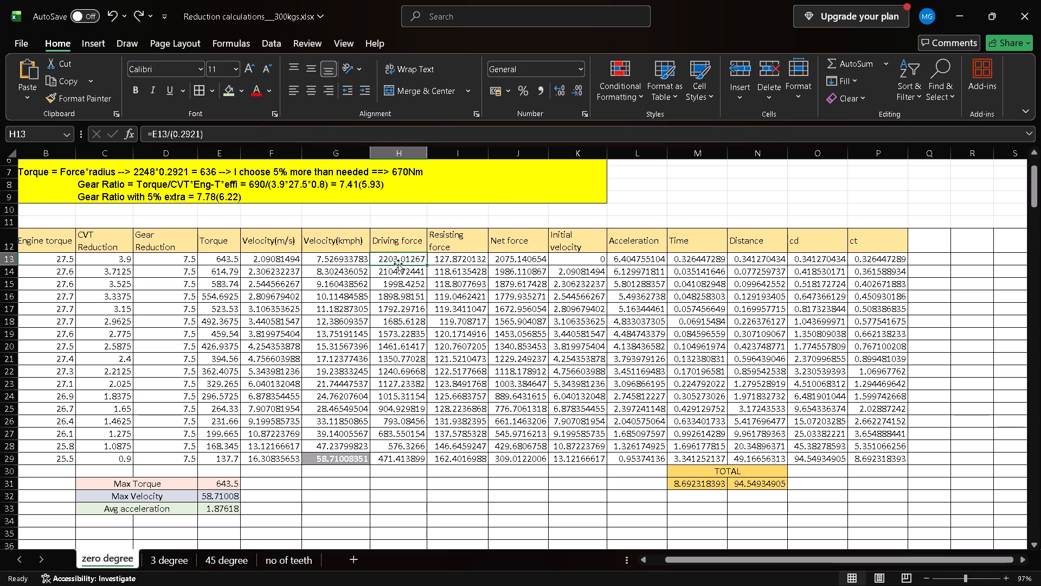
Check the 2000 RPM torque, velocity, driving force, resisting force and net force formulas in the 7.5 table.
click(214, 260)
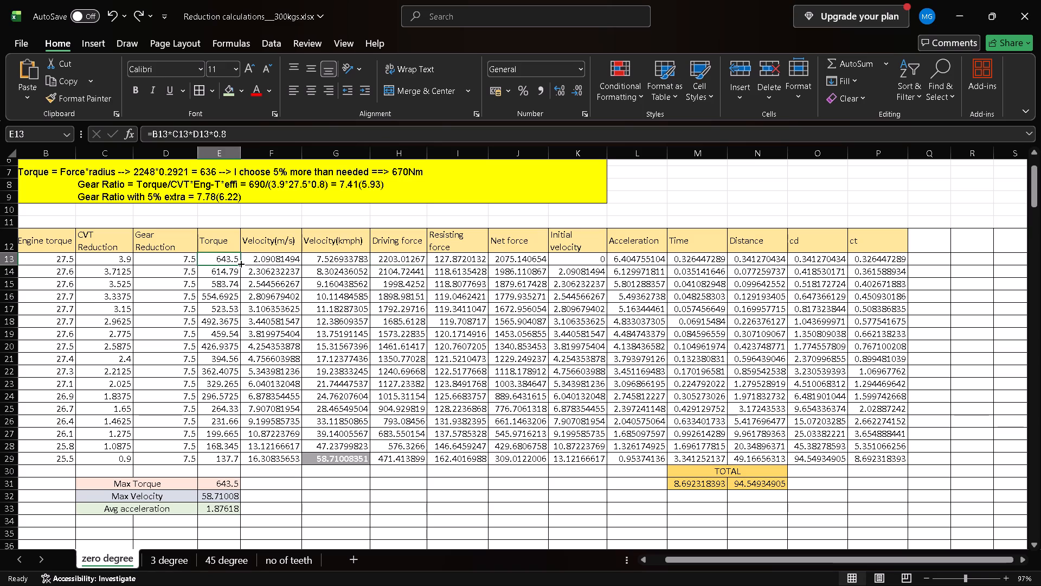
click(290, 264)
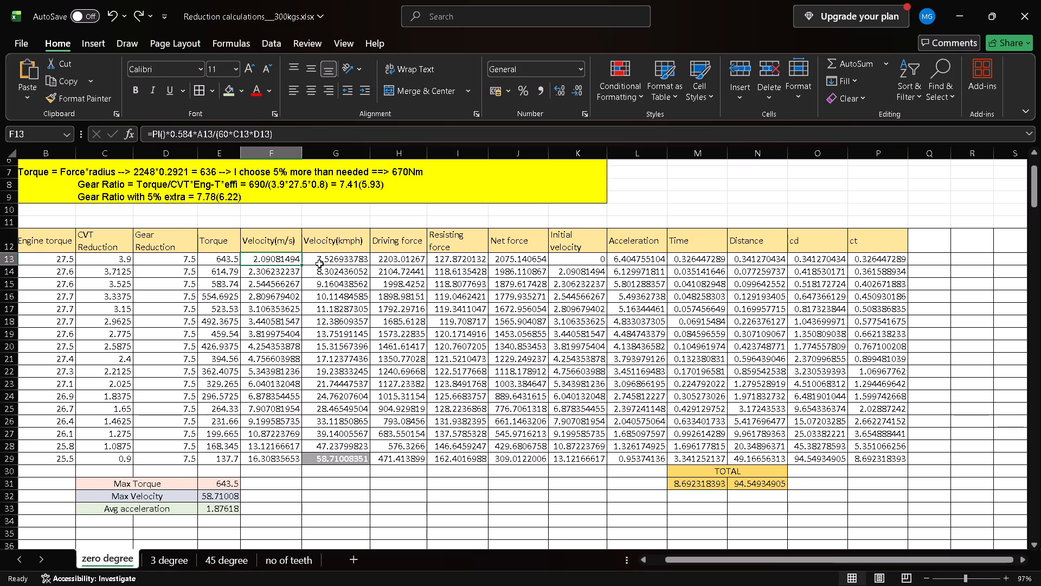
click(322, 264)
click(403, 257)
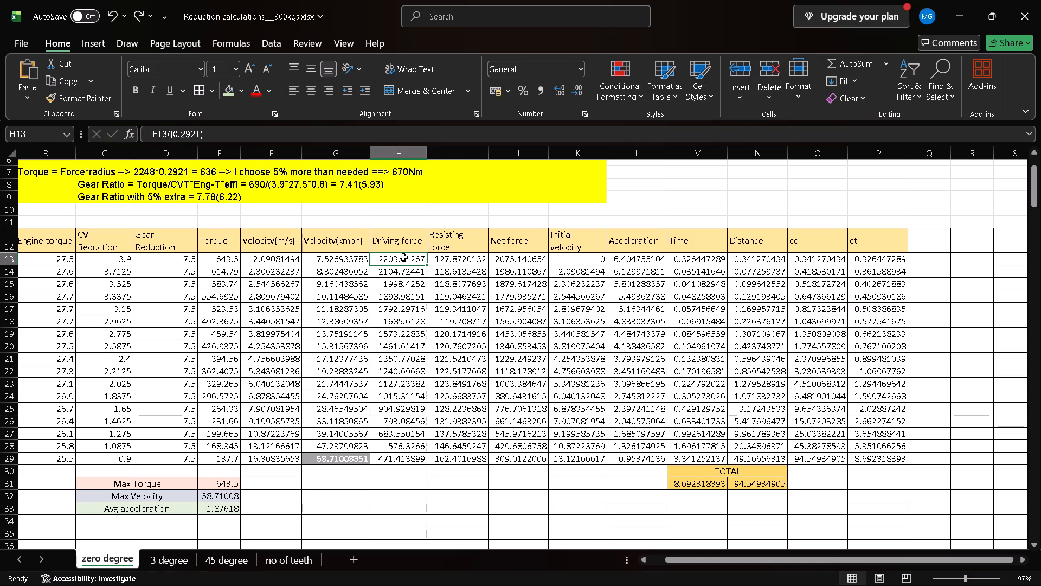
click(443, 263)
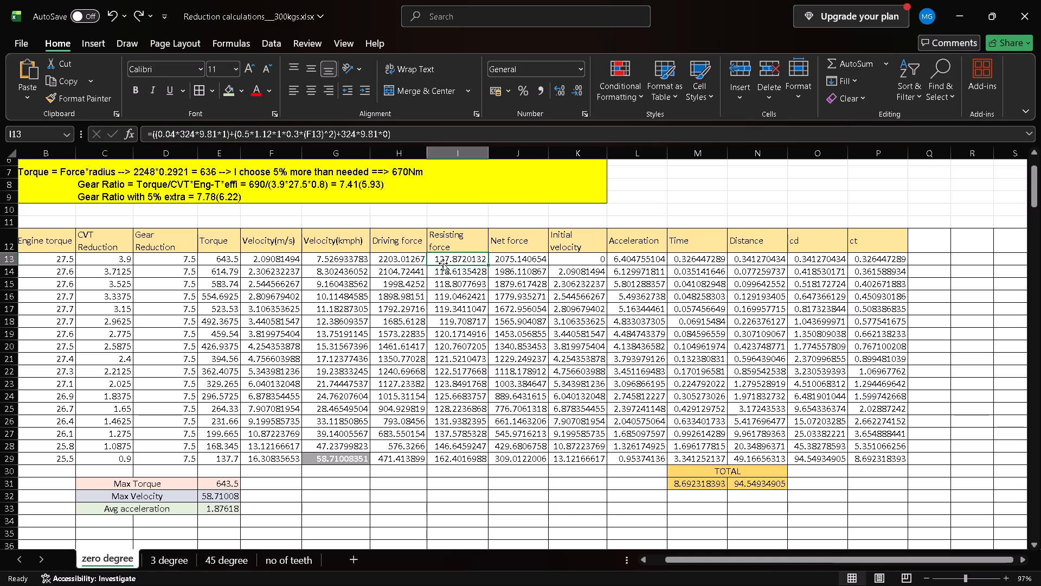
drag(265, 252, 265, 259)
click(265, 259)
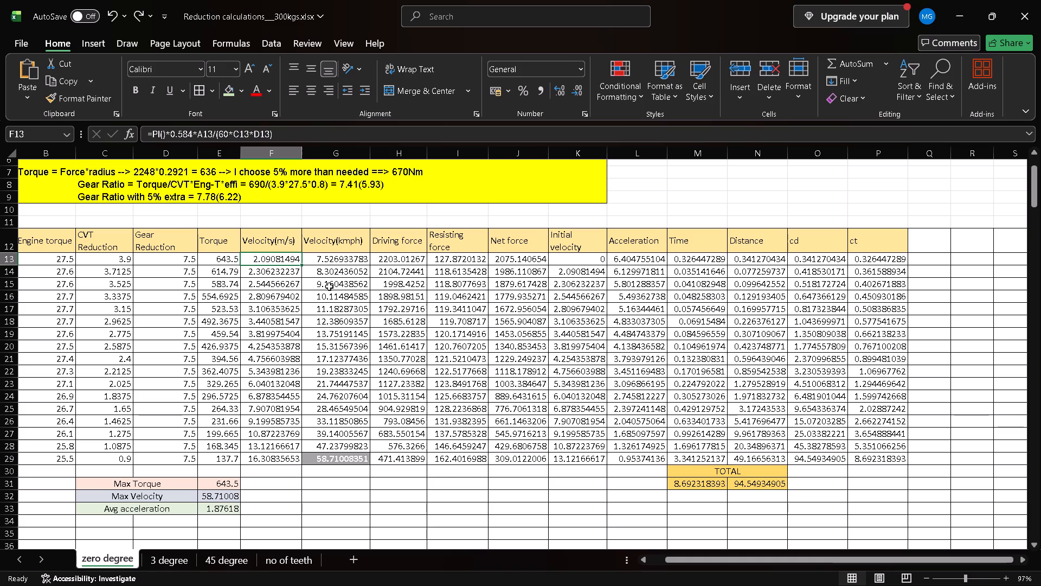
click(393, 264)
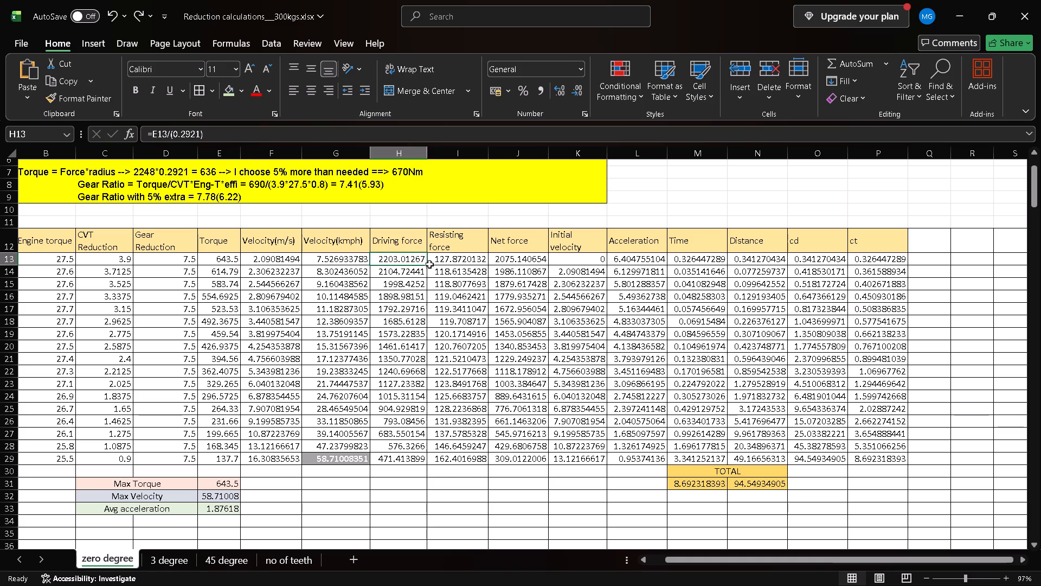
click(432, 264)
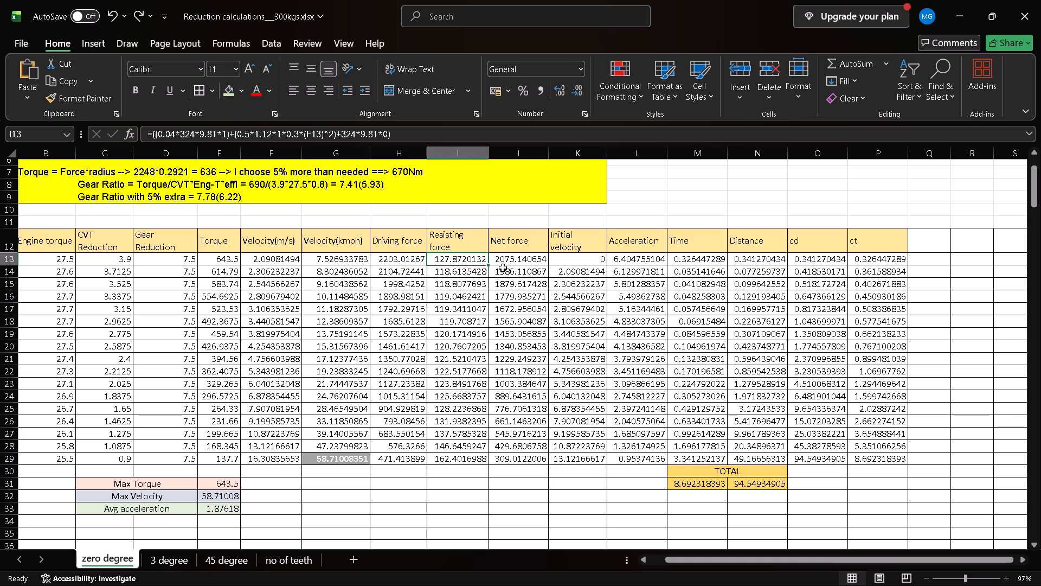
click(503, 263)
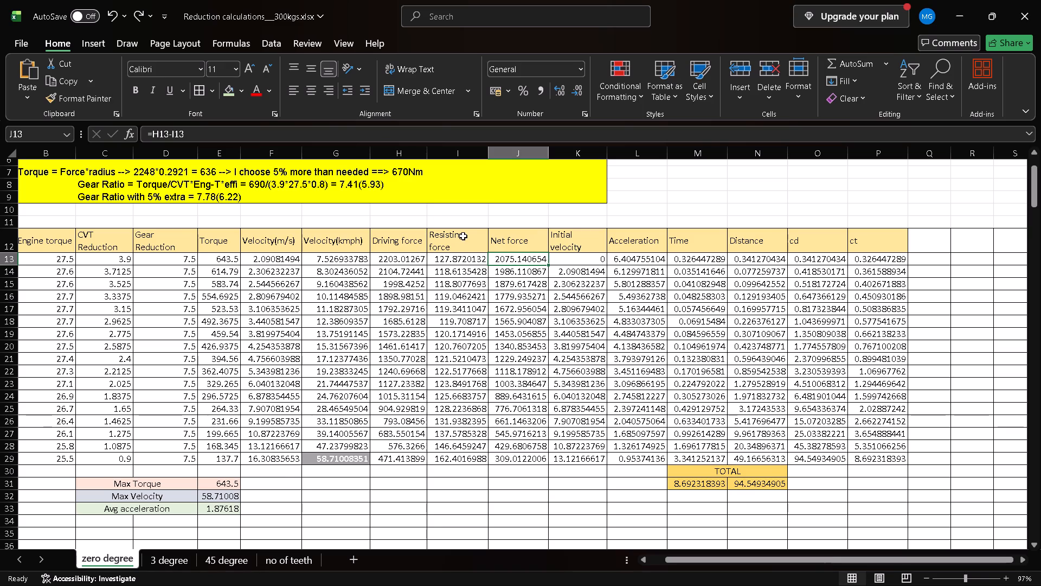
Check the 2000 RPM initial velocity, acceleration, time, distance and cd entries, plus the 2100 RPM ct formula.
click(582, 263)
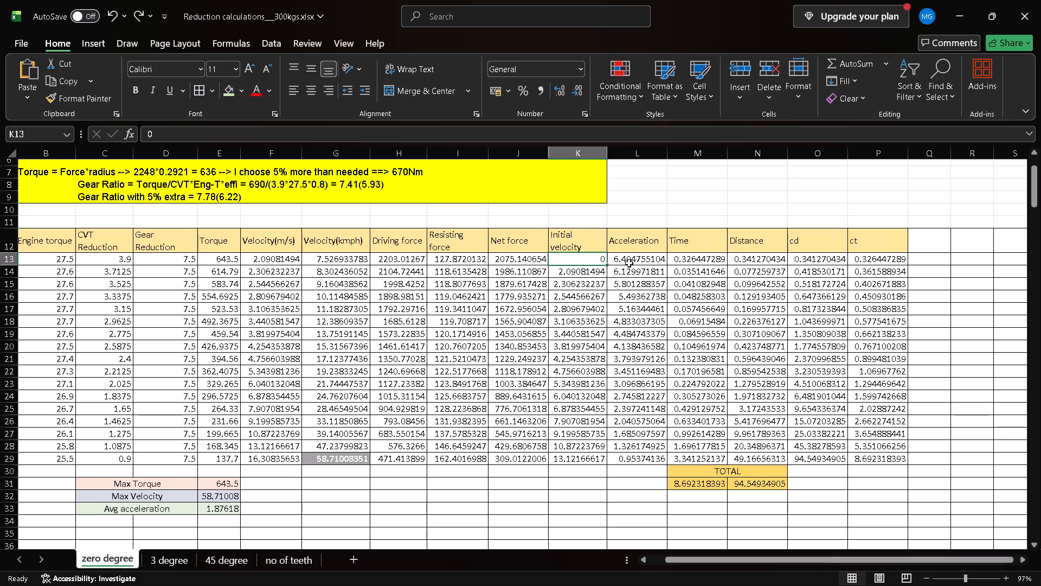
click(629, 263)
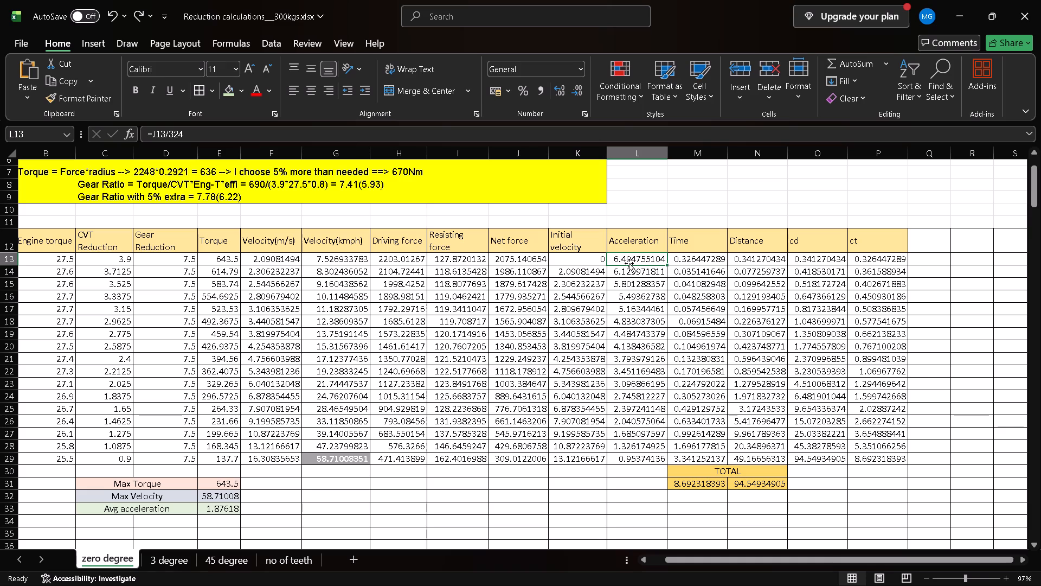
key(Right)
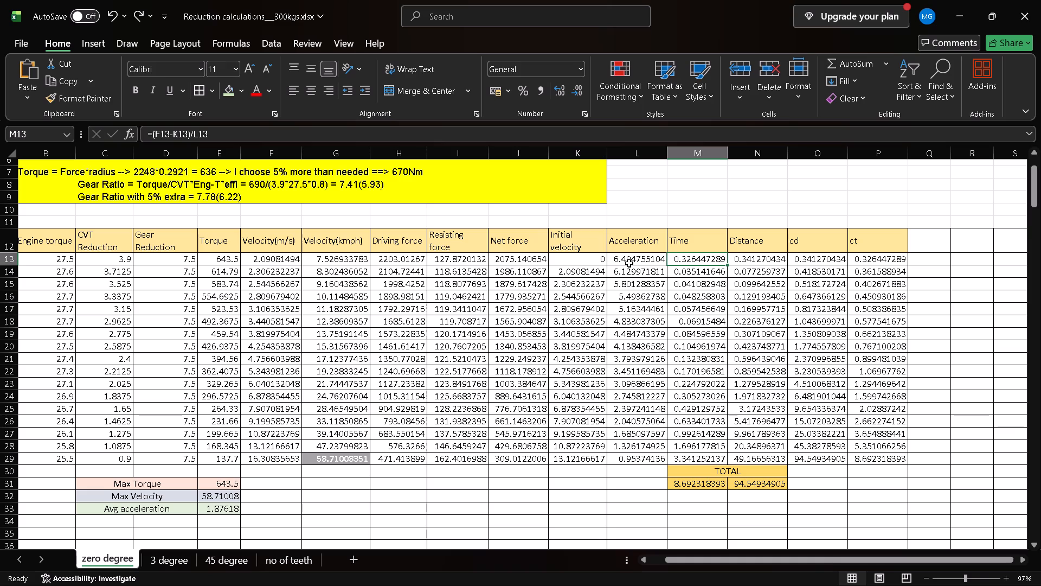
key(Right)
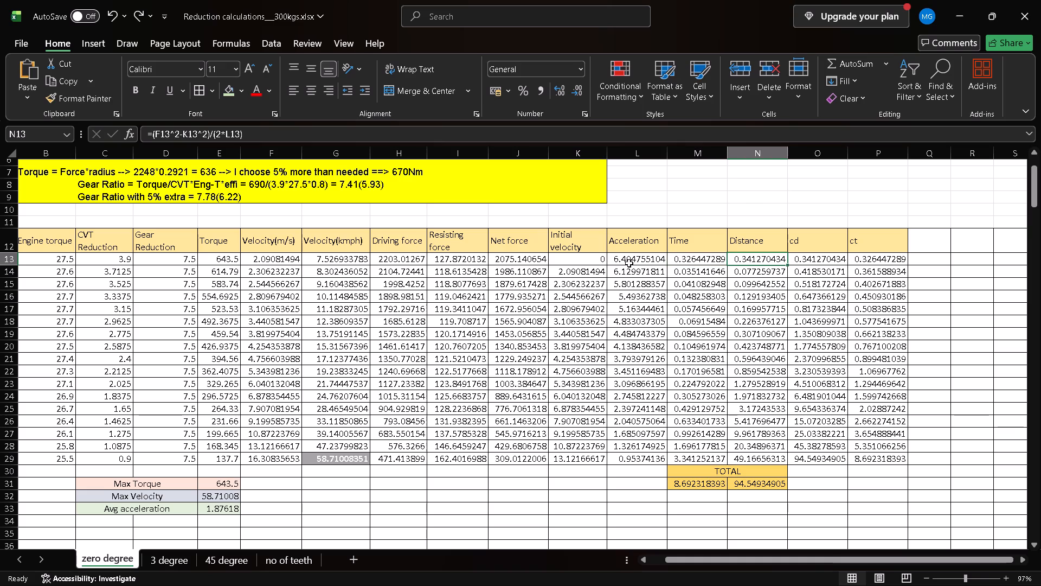
key(Right)
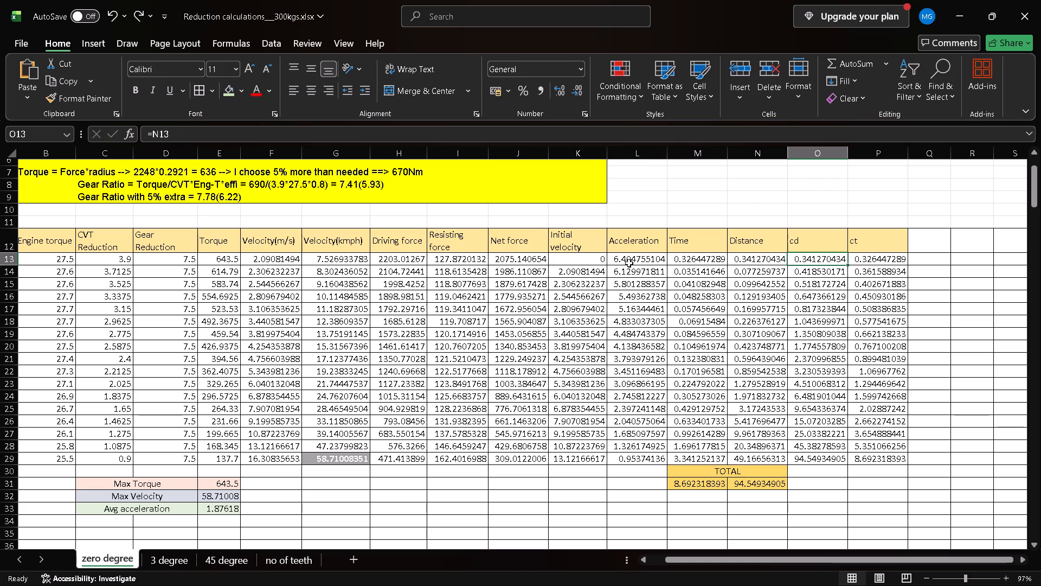
key(Right)
key(Down)
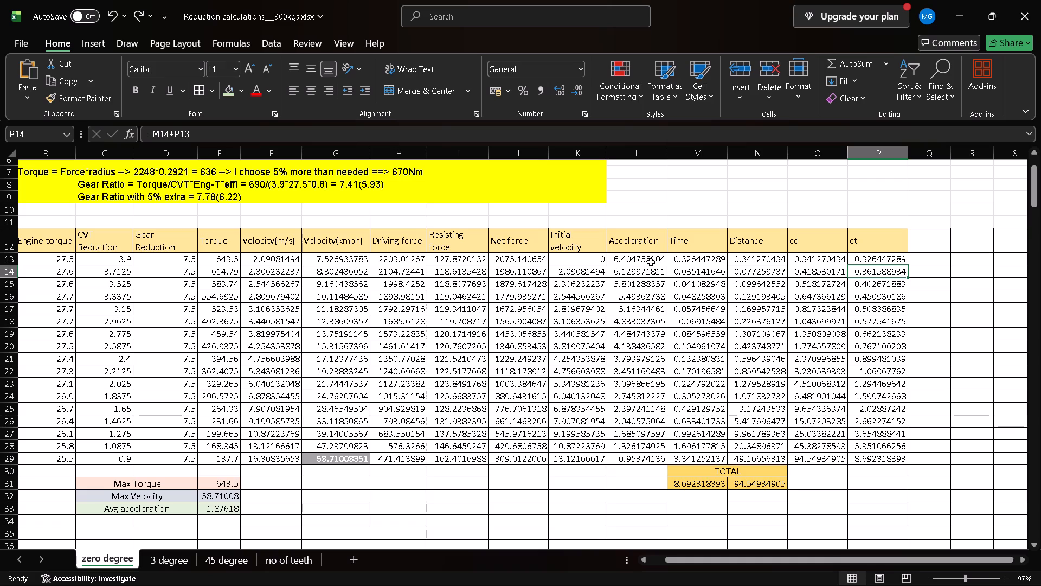
key(Up)
key(Left)
key(Left)
key(Left)
key(Left)
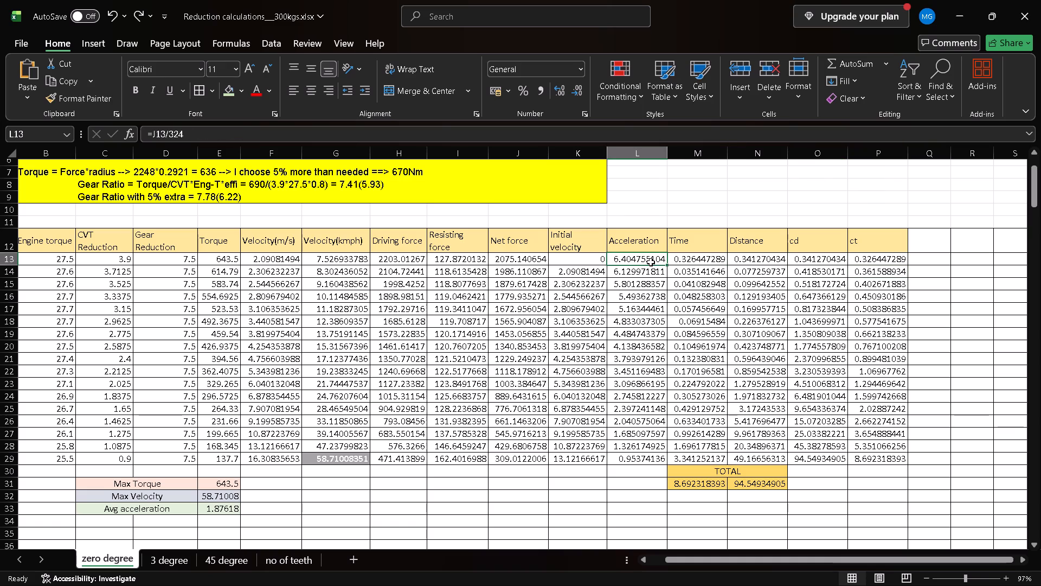
Recheck the 2000 RPM resisting force, acceleration, torque, velocity (m/s) and driving force formulas in the 7.5 table.
scroll(651, 262, right, 1)
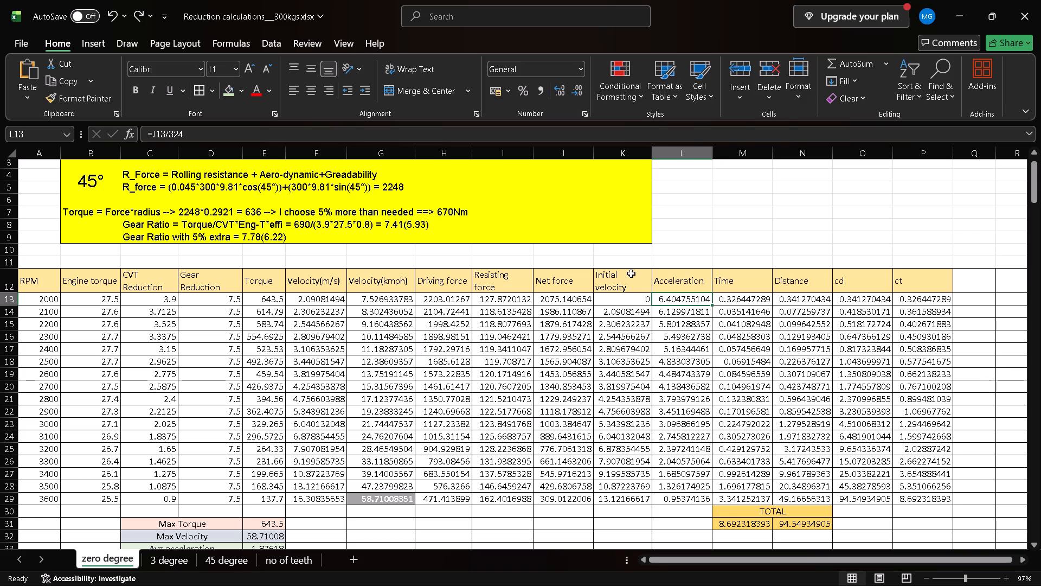
click(507, 303)
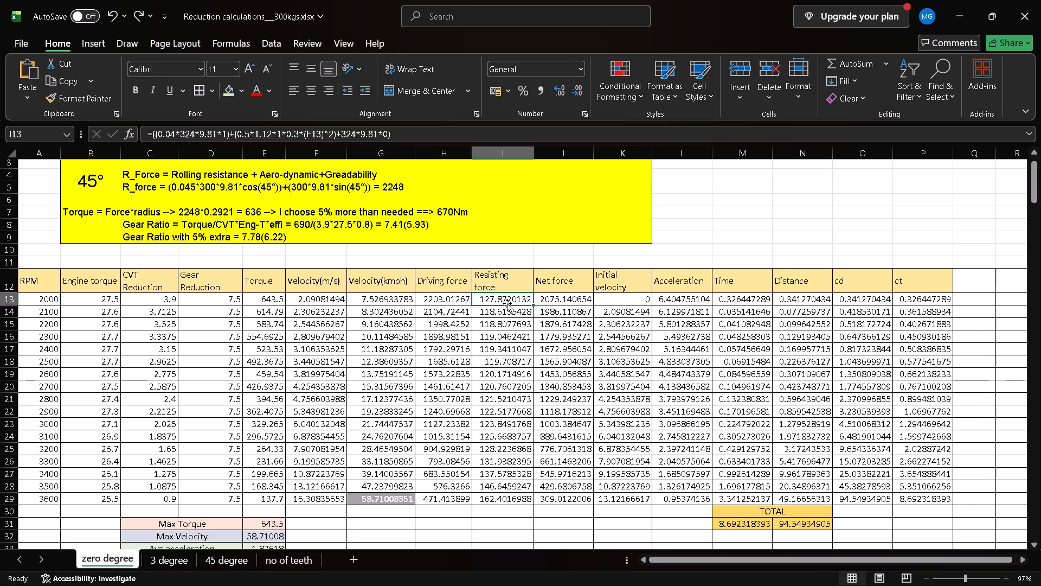
click(694, 300)
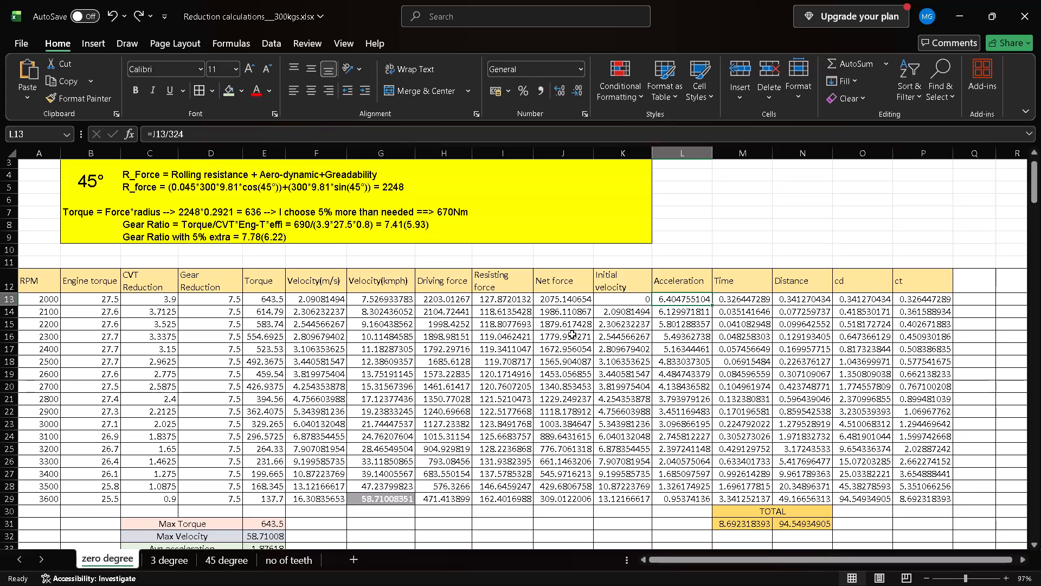
click(275, 299)
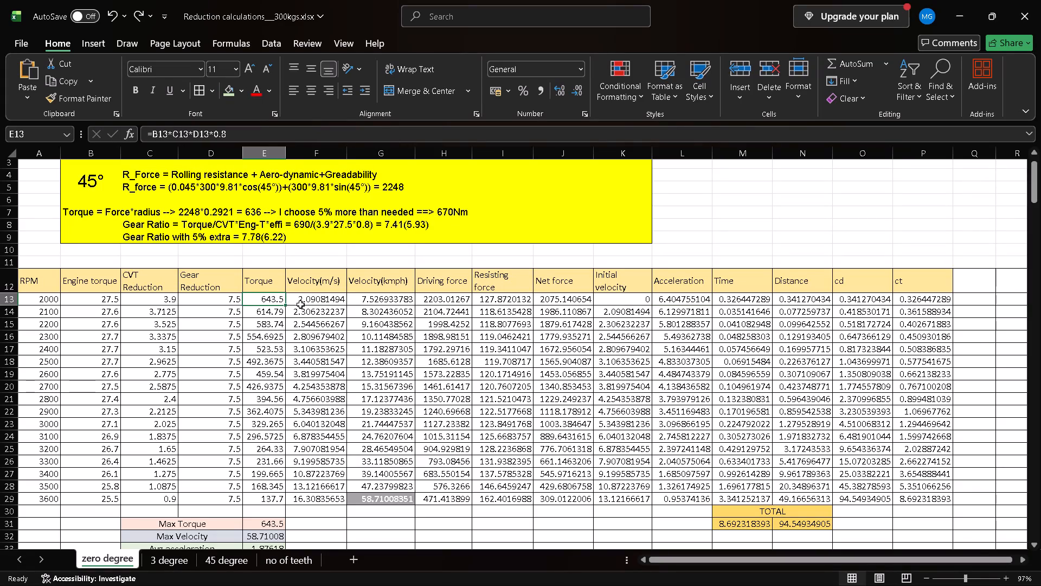
click(305, 301)
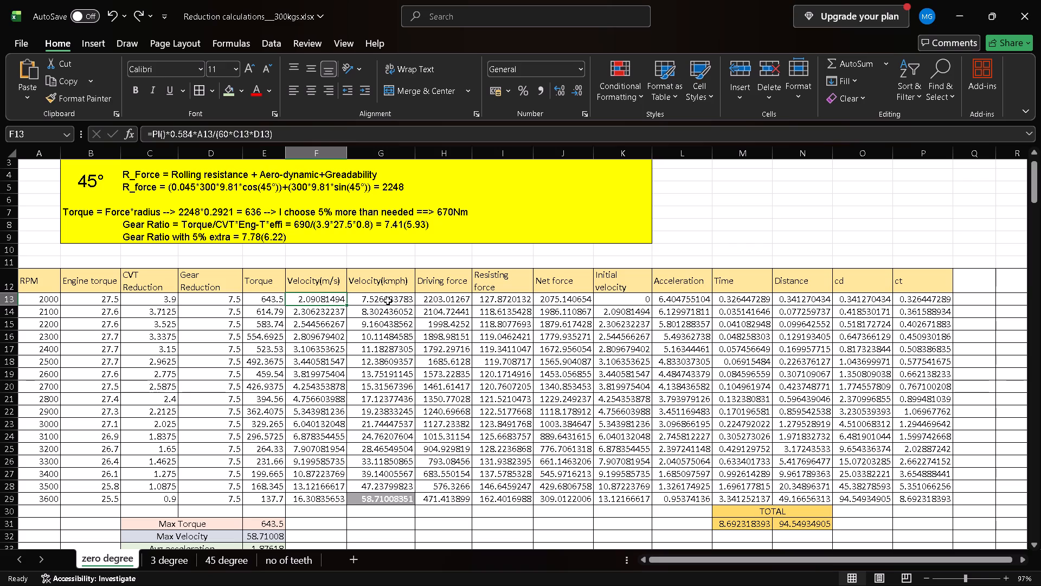
click(431, 302)
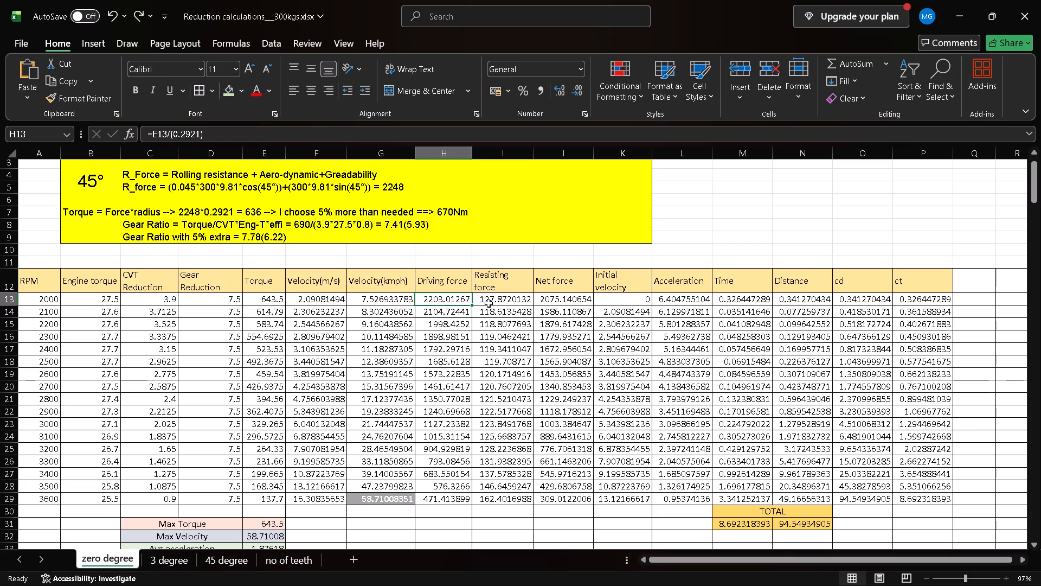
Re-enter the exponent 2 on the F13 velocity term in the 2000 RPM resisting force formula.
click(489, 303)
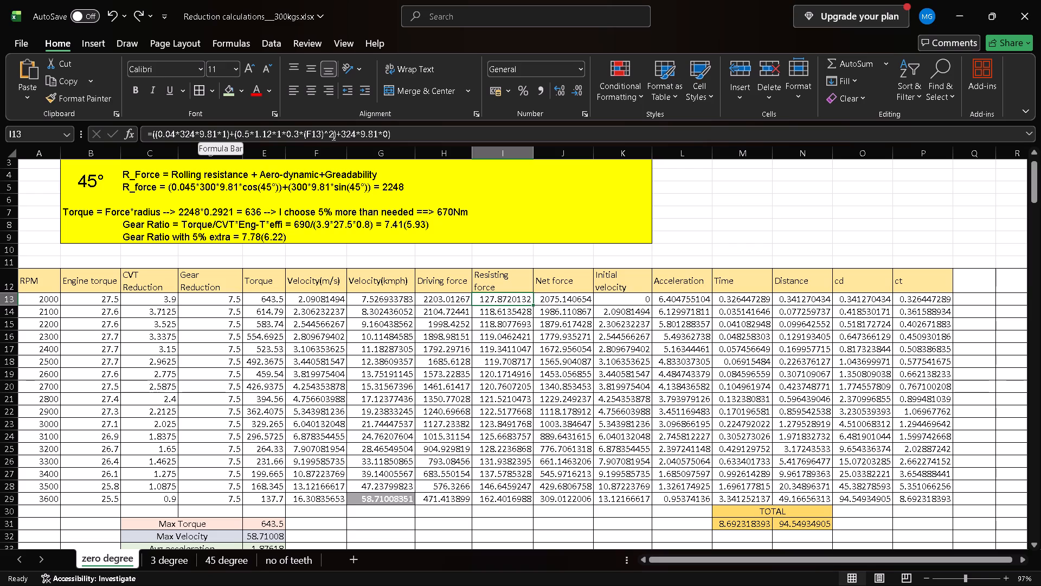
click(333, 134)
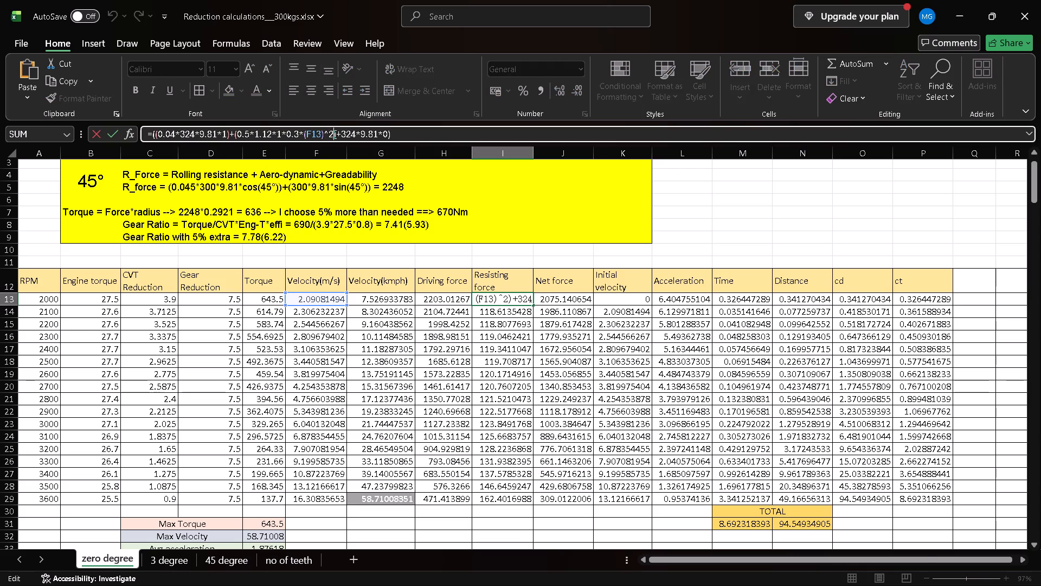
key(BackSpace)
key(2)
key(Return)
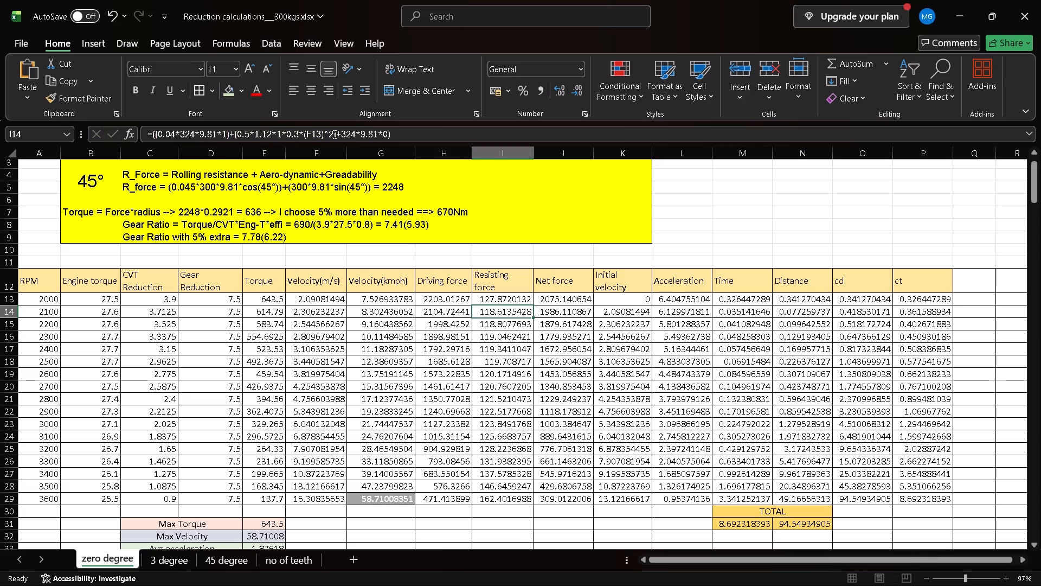
Replace (F13)^2 with (F13)*F13 in the 2000 RPM resisting force formula of the 7.5 table.
click(498, 302)
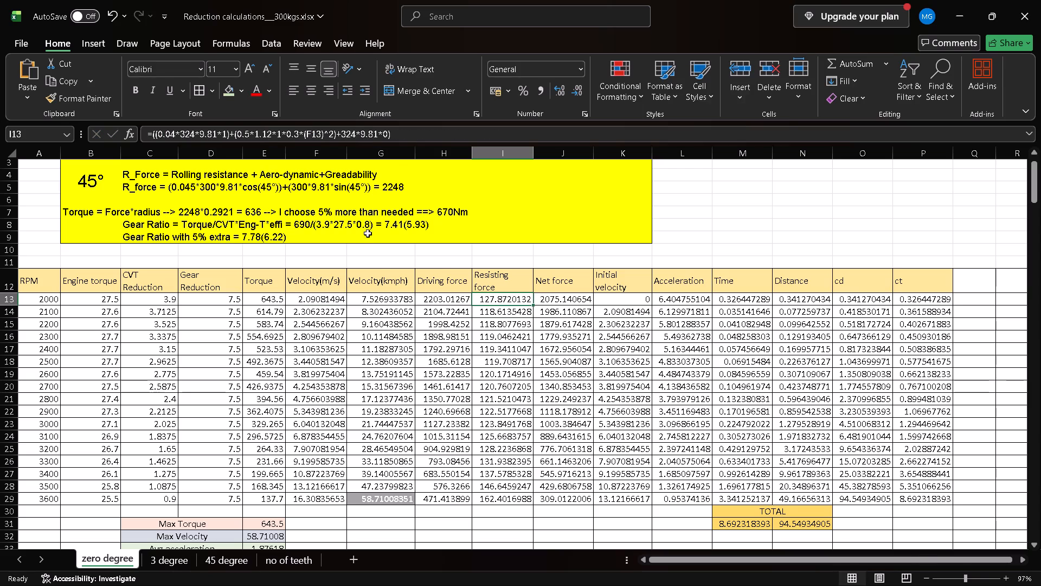
click(335, 133)
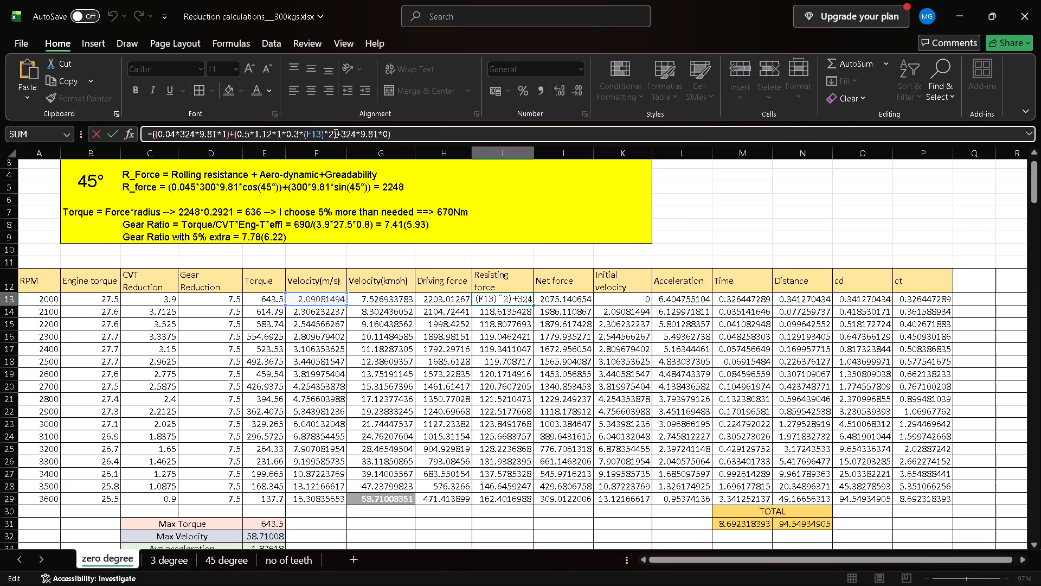
key(BackSpace)
key(BackSpace)
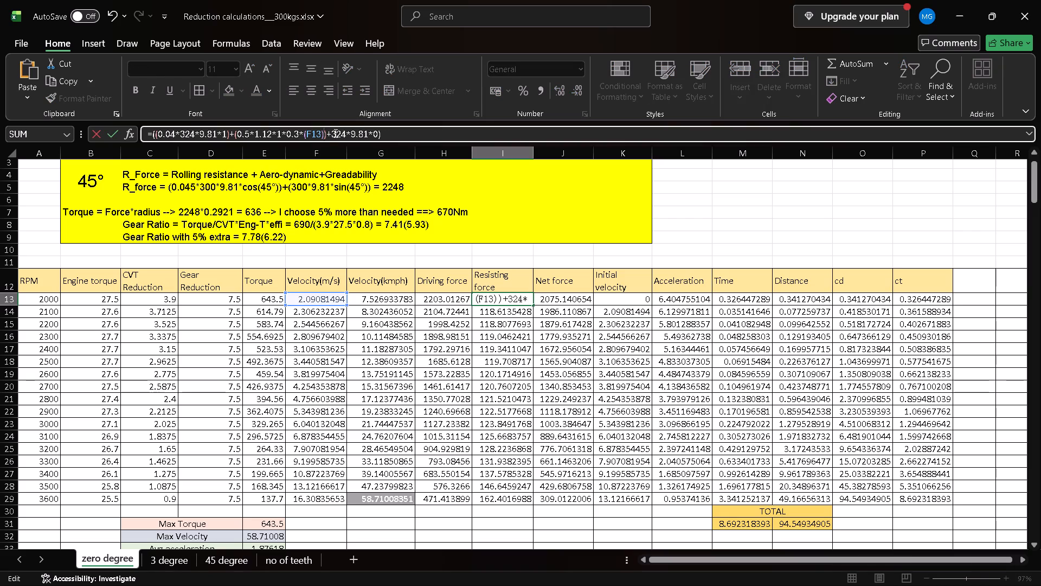
key(shift+asterisk)
click(316, 298)
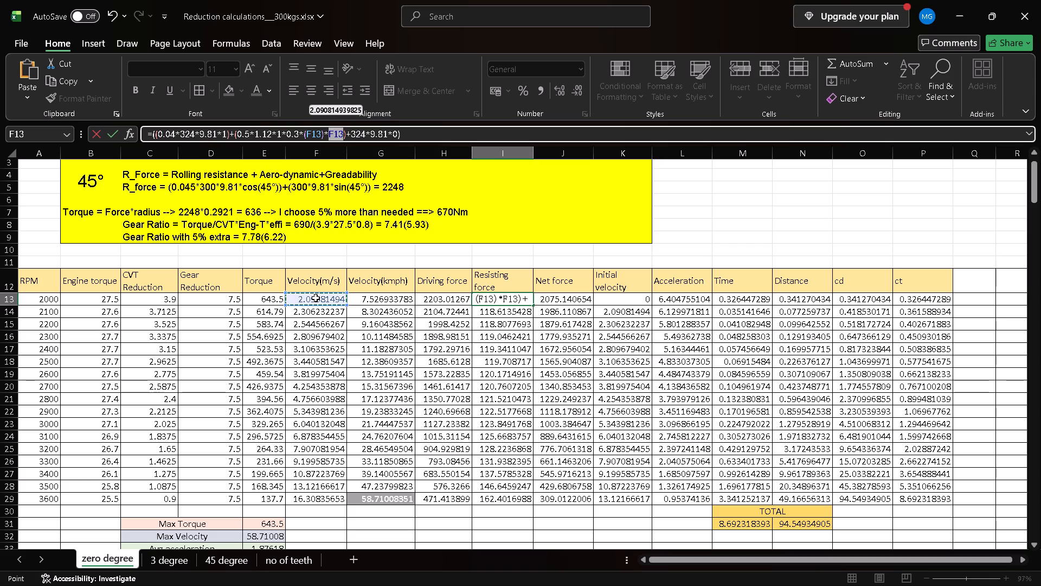
key(Return)
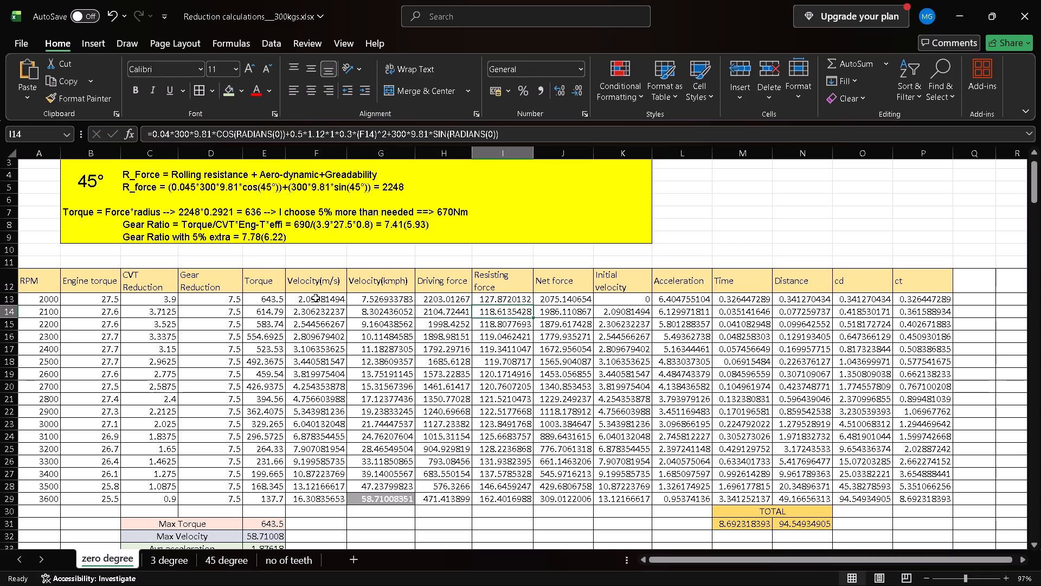
Check the 2000 RPM net force, initial velocity and acceleration entries and view the 7.5 table through its summary.
click(547, 301)
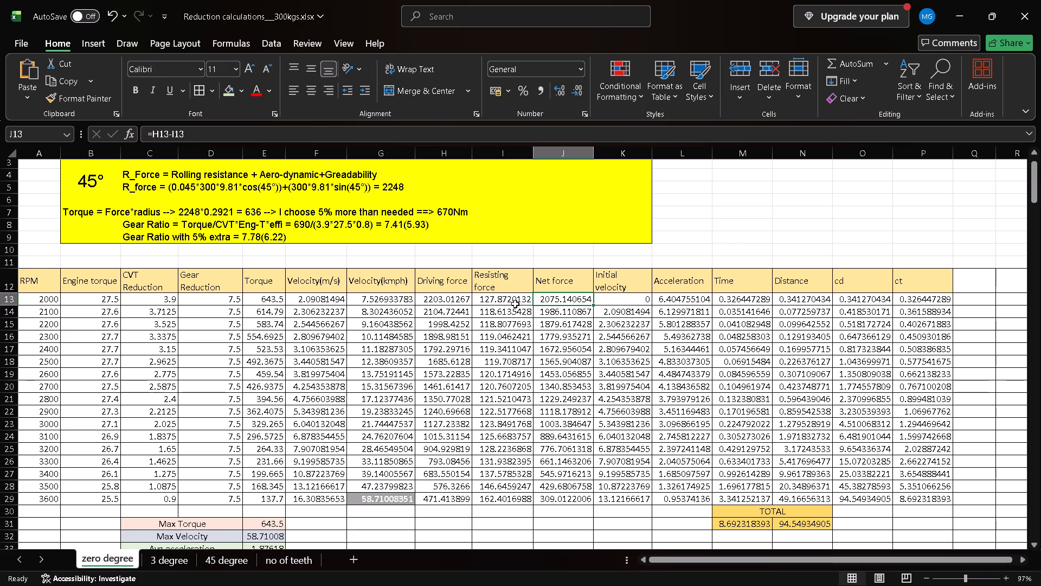
click(624, 301)
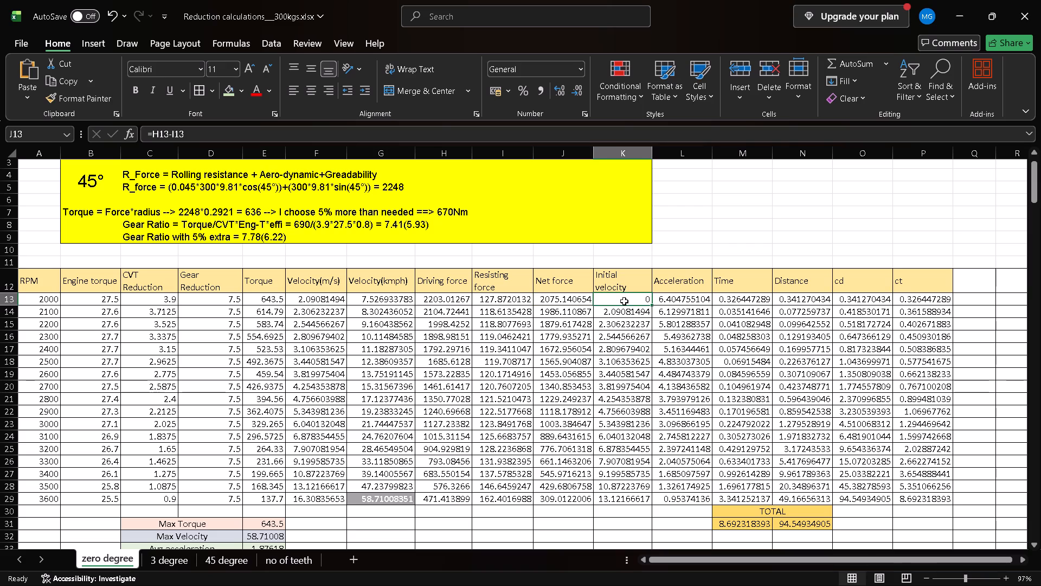
click(679, 297)
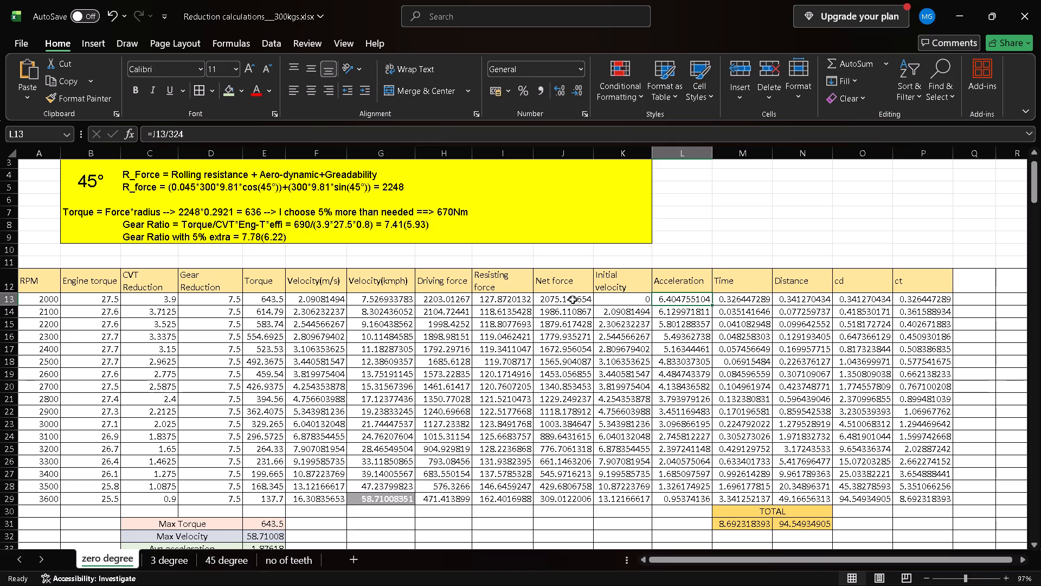
scroll(573, 300, down, 1)
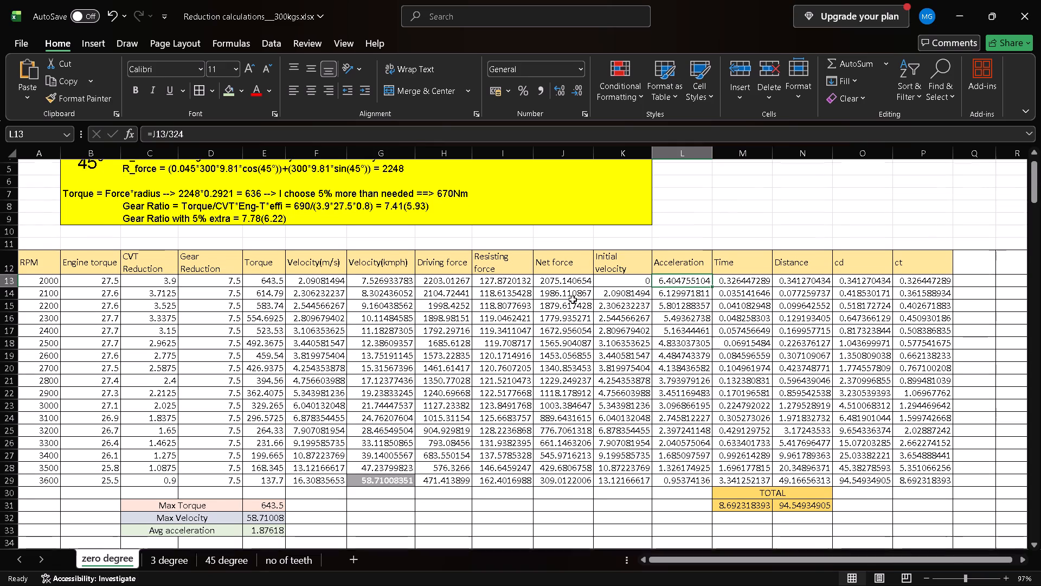
Fill the 2000 RPM resisting force formula down the 7.5 table's column through the 3600 RPM row.
scroll(573, 300, down, 1)
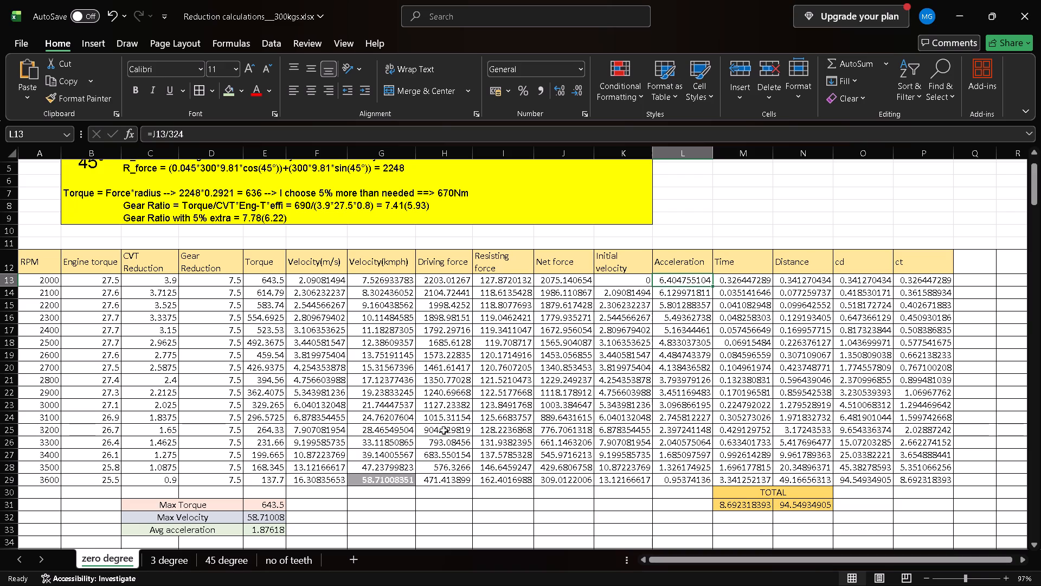
click(498, 301)
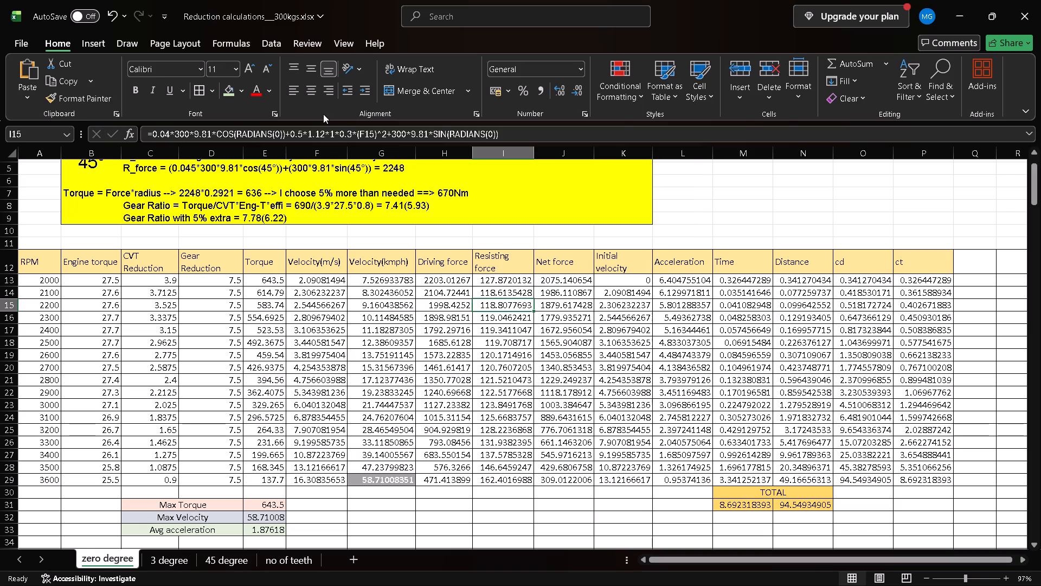
click(489, 279)
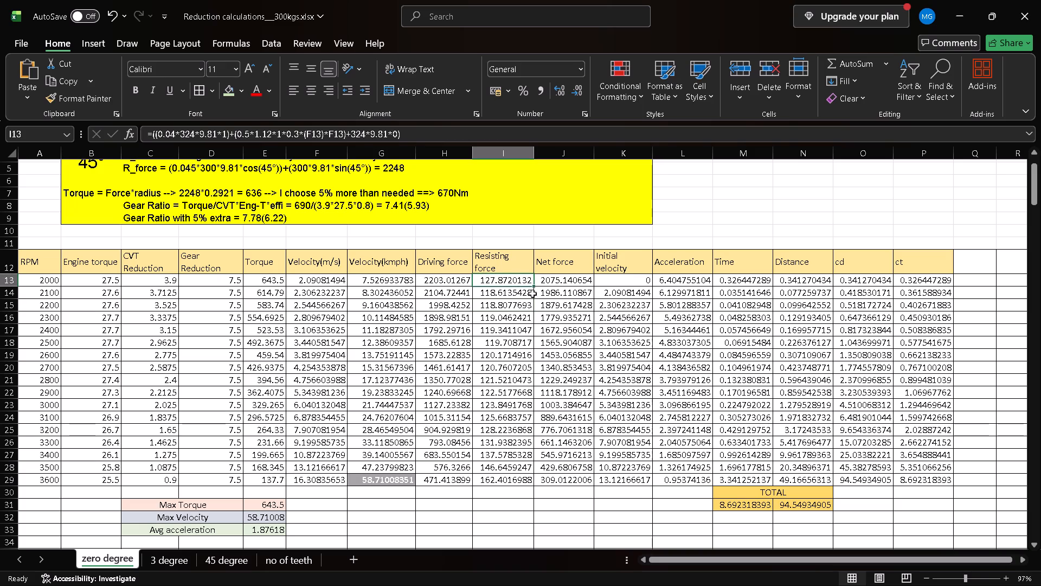
double_click(532, 286)
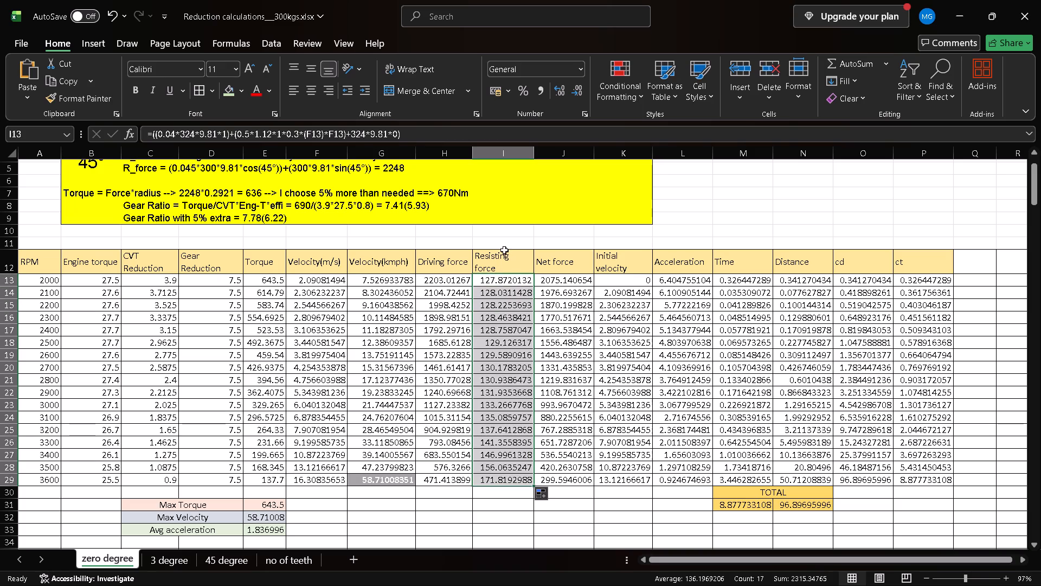
Check the driving force, resisting force, cd and ct formulas in the 7.5 table against the average acceleration formula.
click(441, 345)
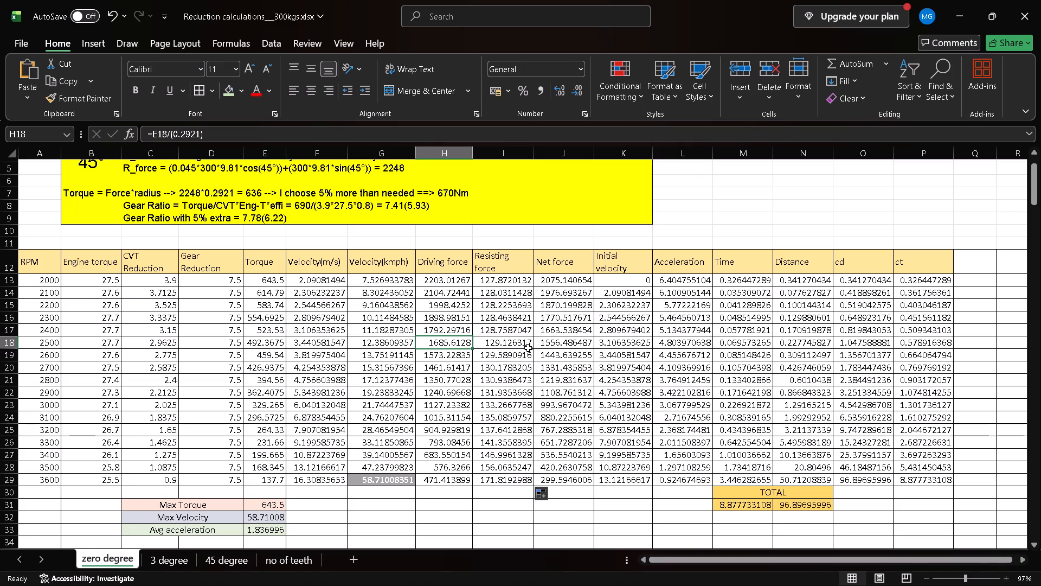
click(522, 413)
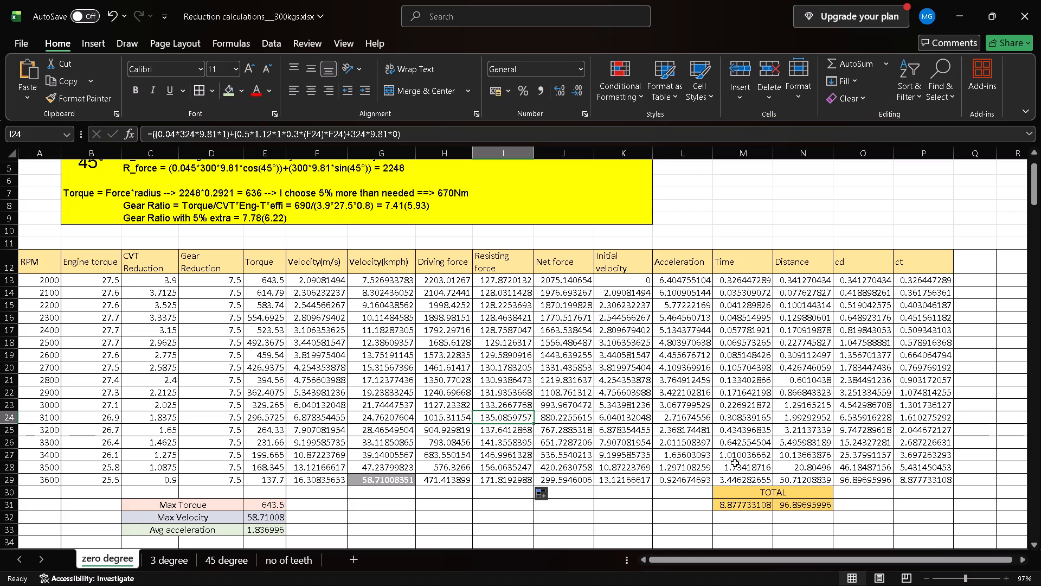
click(859, 464)
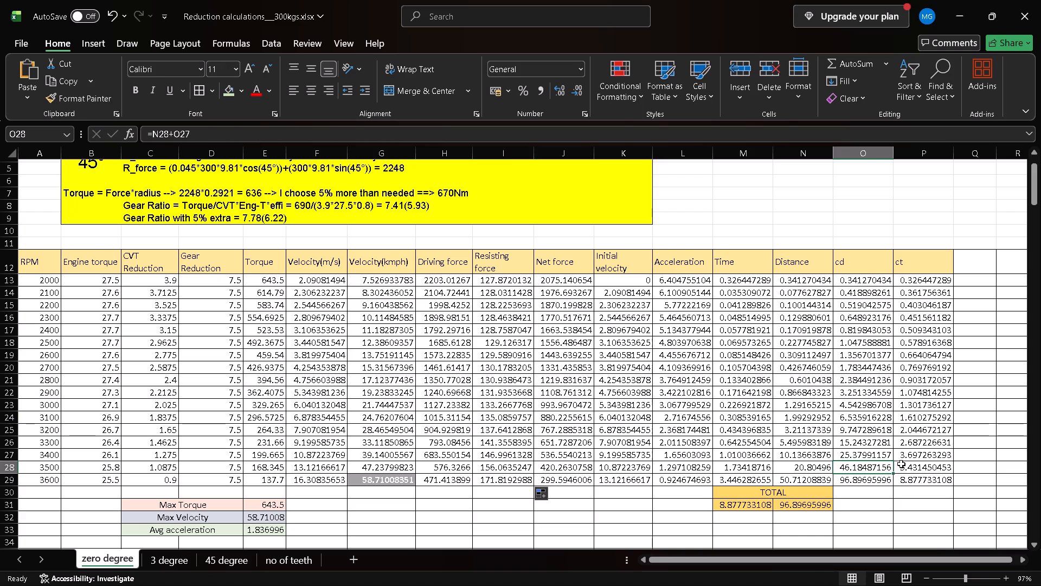
click(904, 464)
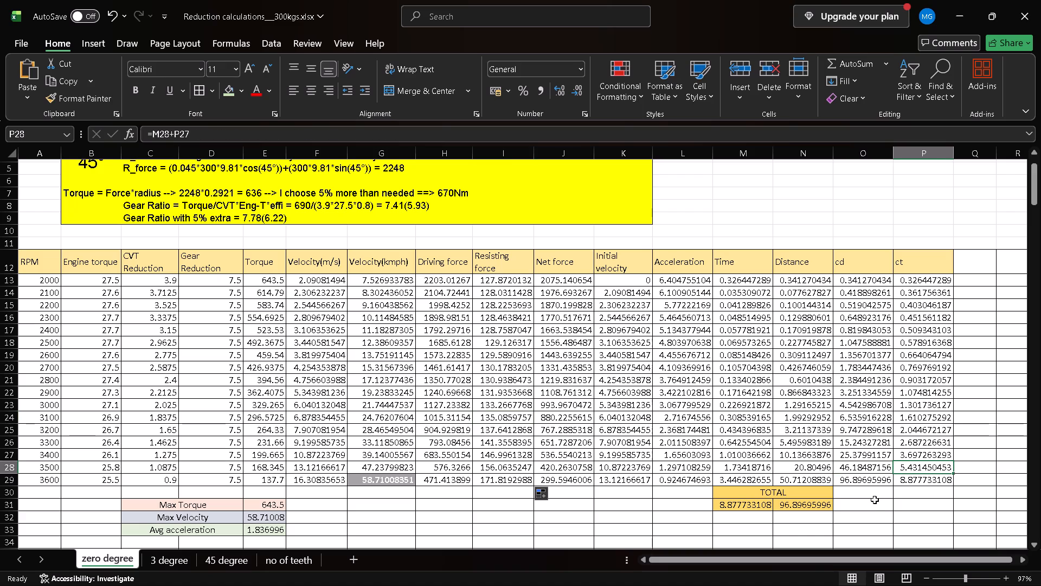
click(871, 471)
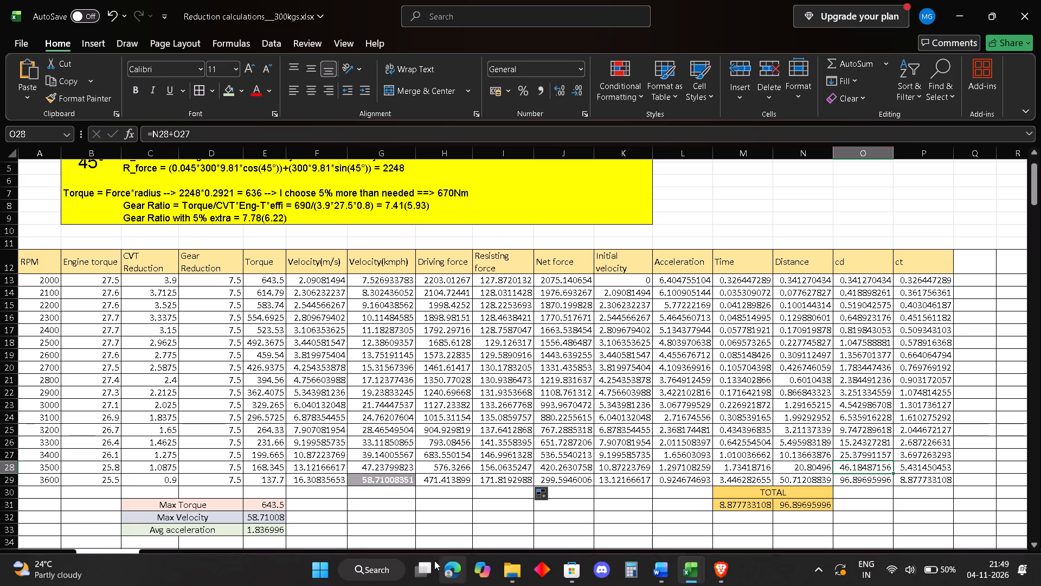
click(266, 530)
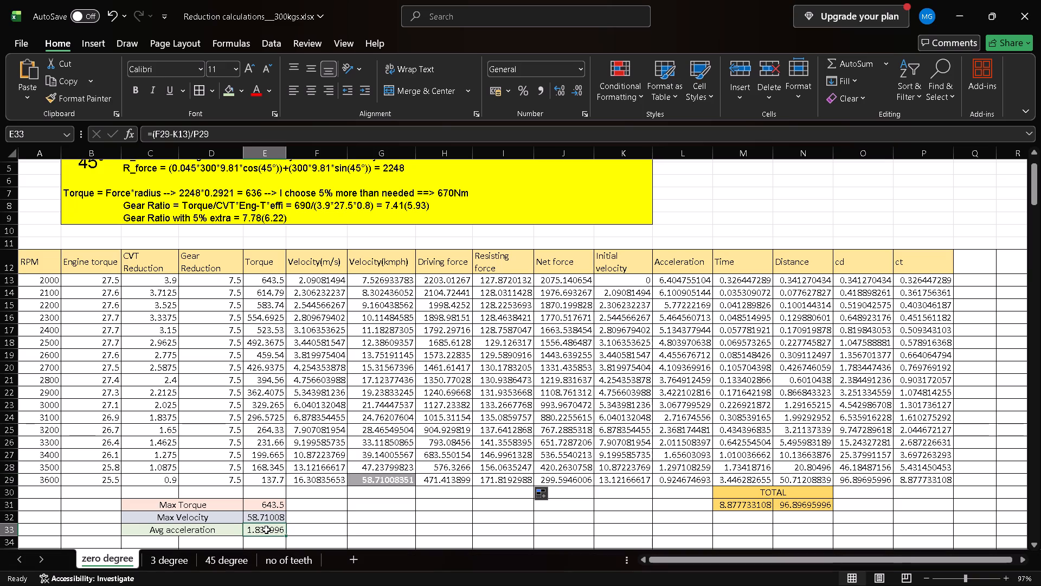
click(434, 284)
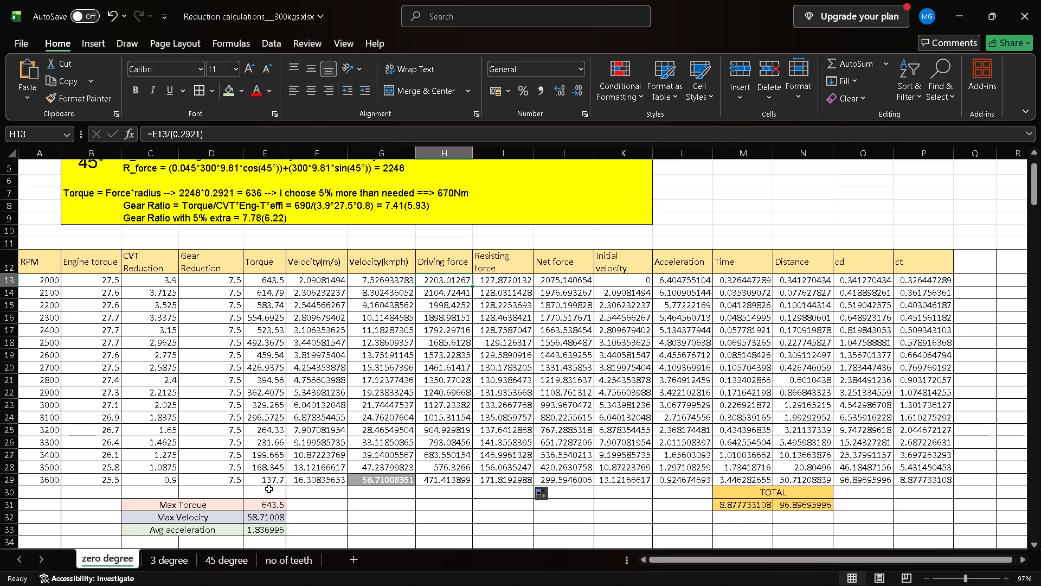
click(275, 530)
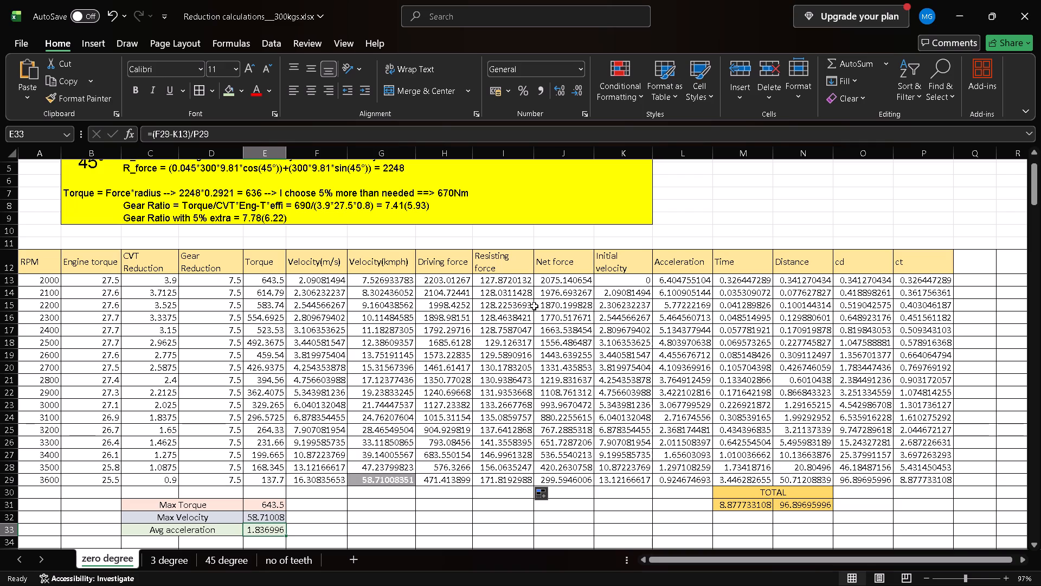
click(440, 285)
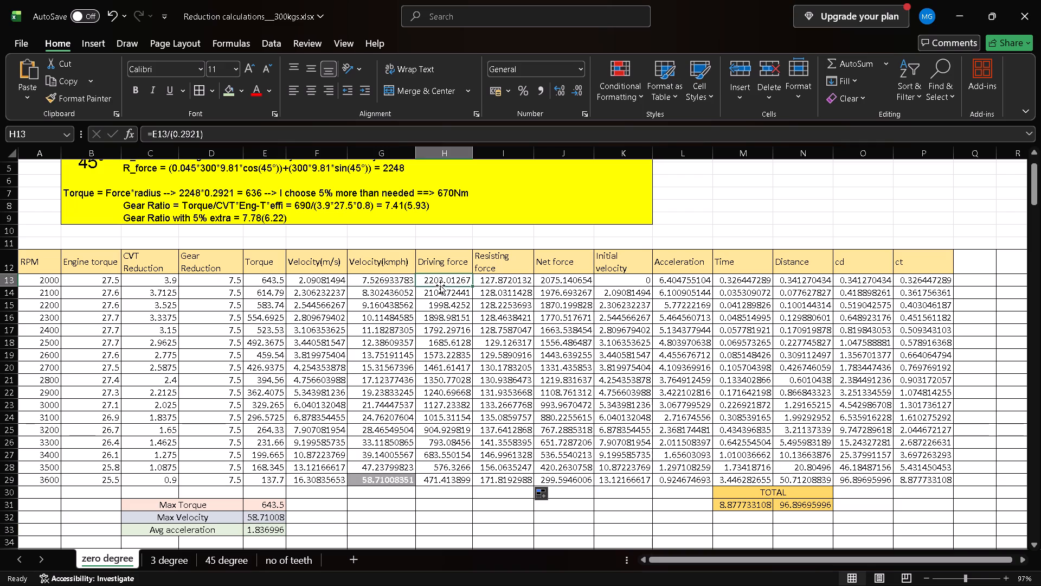
click(275, 528)
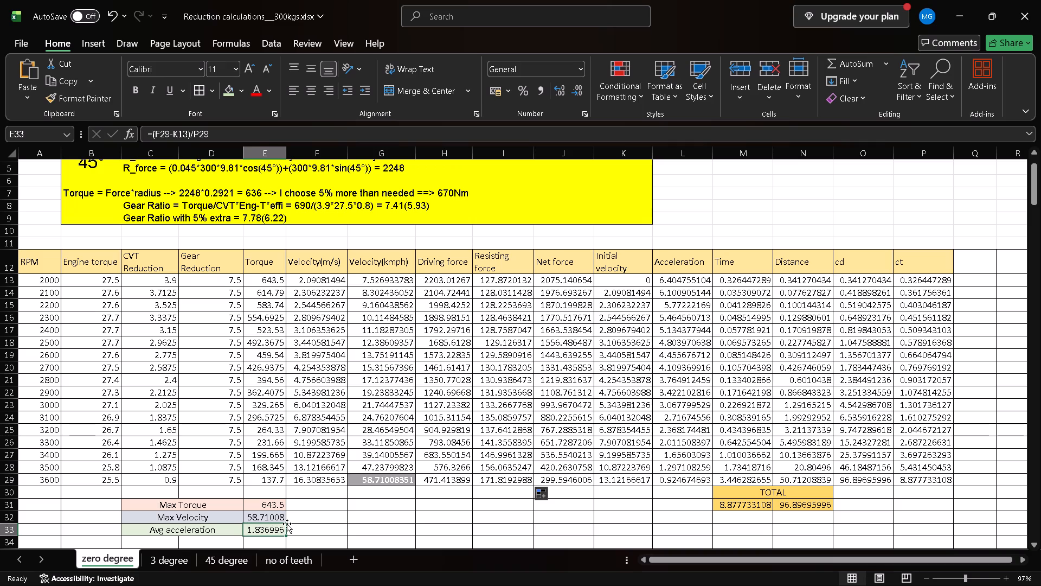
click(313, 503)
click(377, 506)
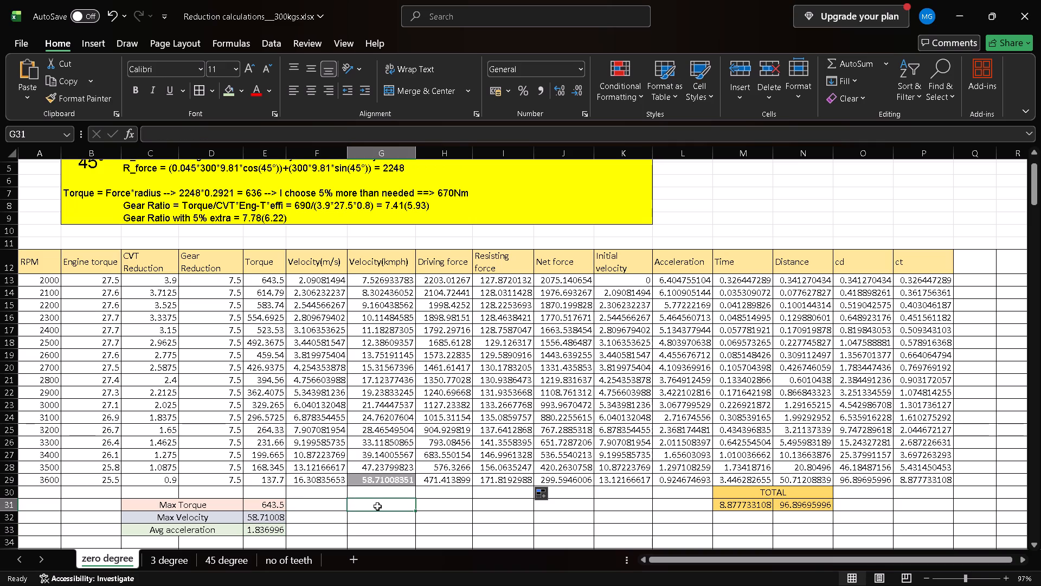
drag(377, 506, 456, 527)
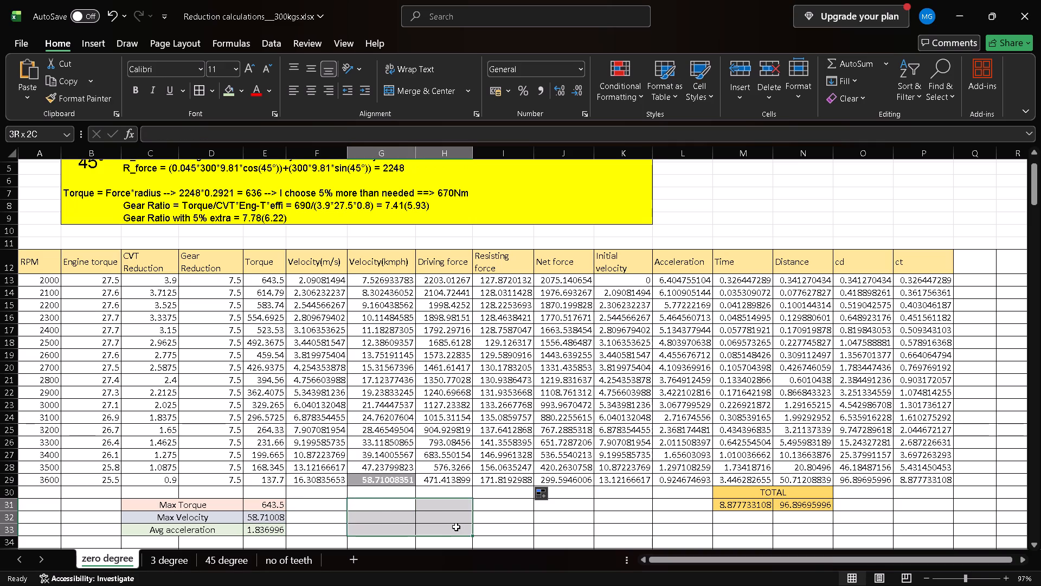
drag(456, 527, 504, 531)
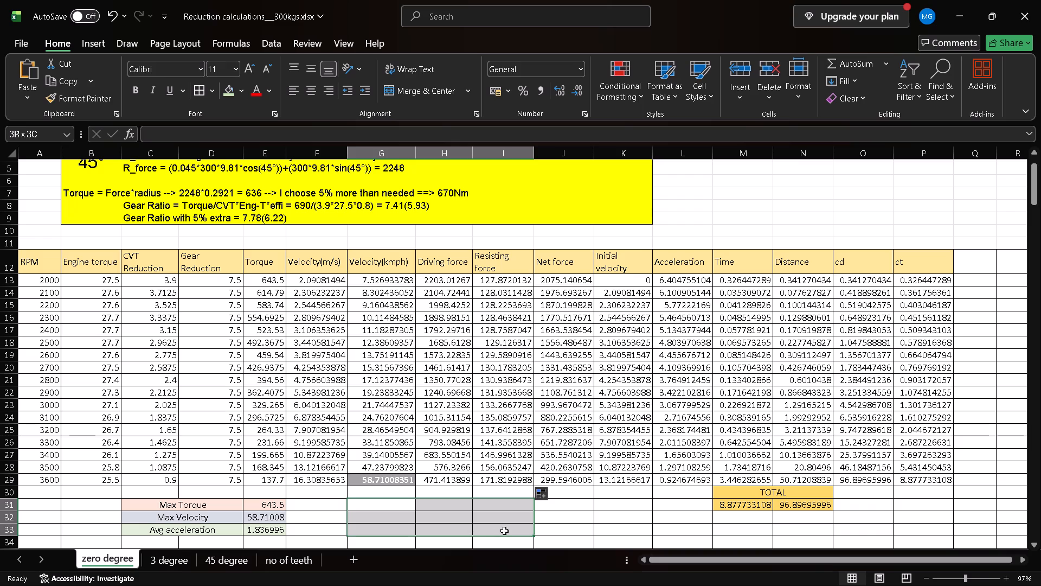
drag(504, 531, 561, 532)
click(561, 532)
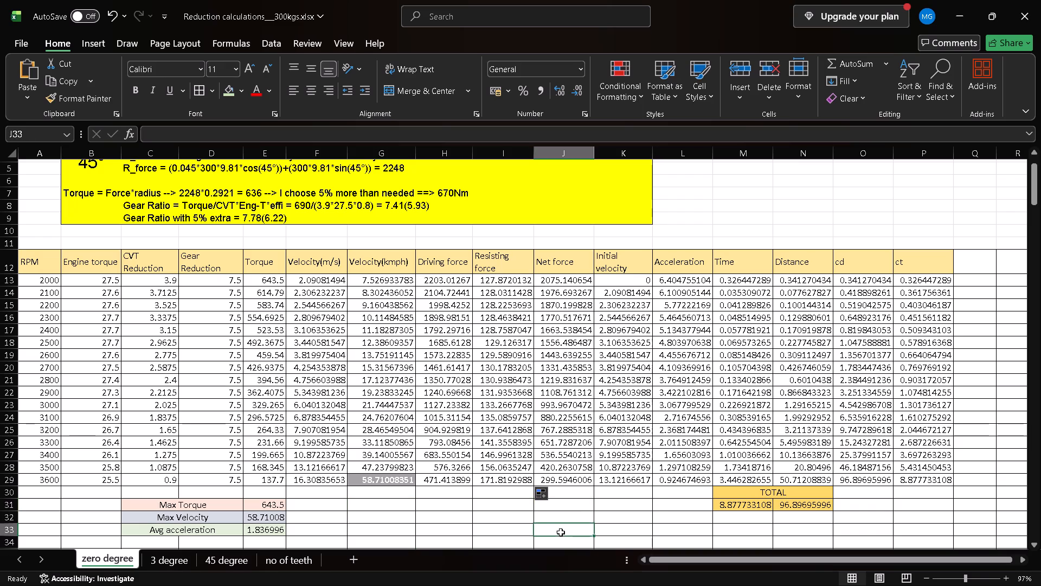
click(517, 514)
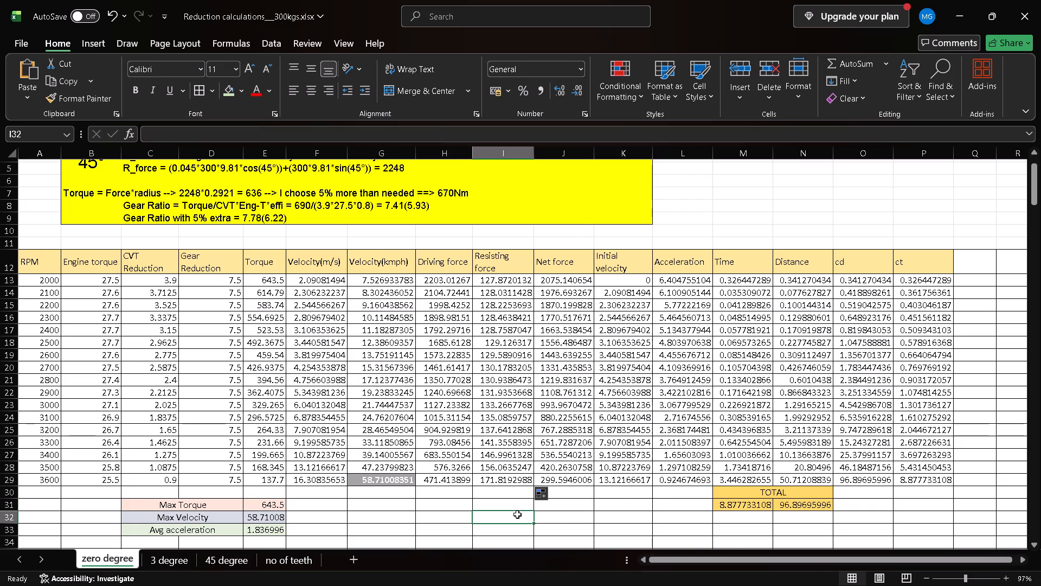
Recheck the driving force formulas in the 2000 and 2200 RPM rows of the 7.5 table.
click(460, 283)
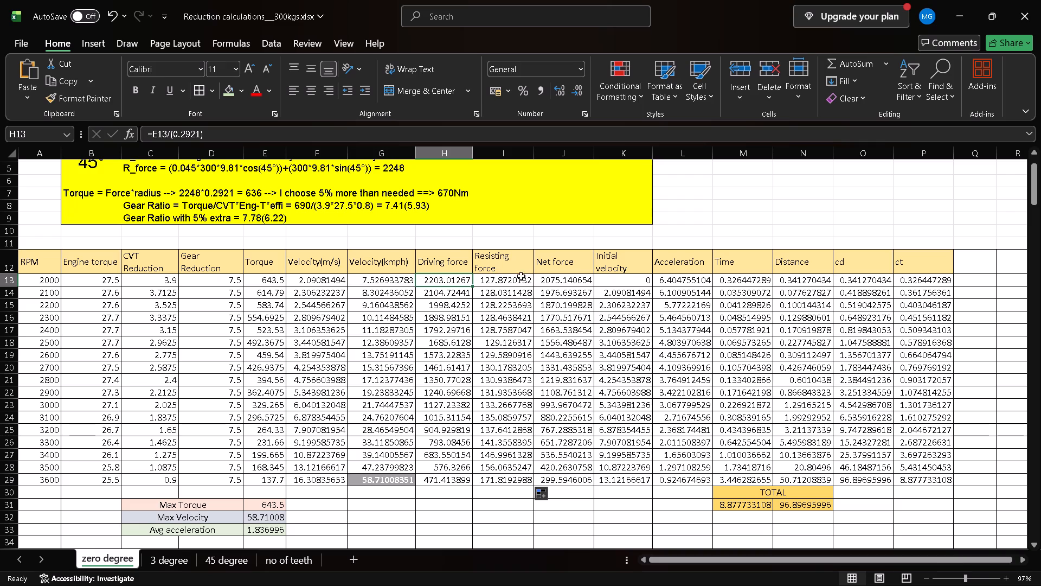
click(450, 303)
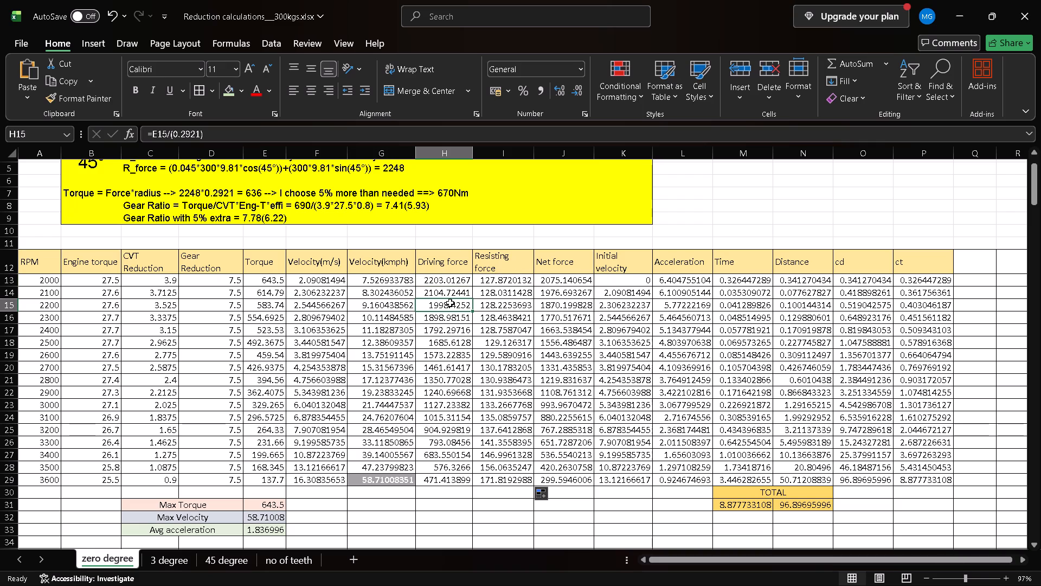
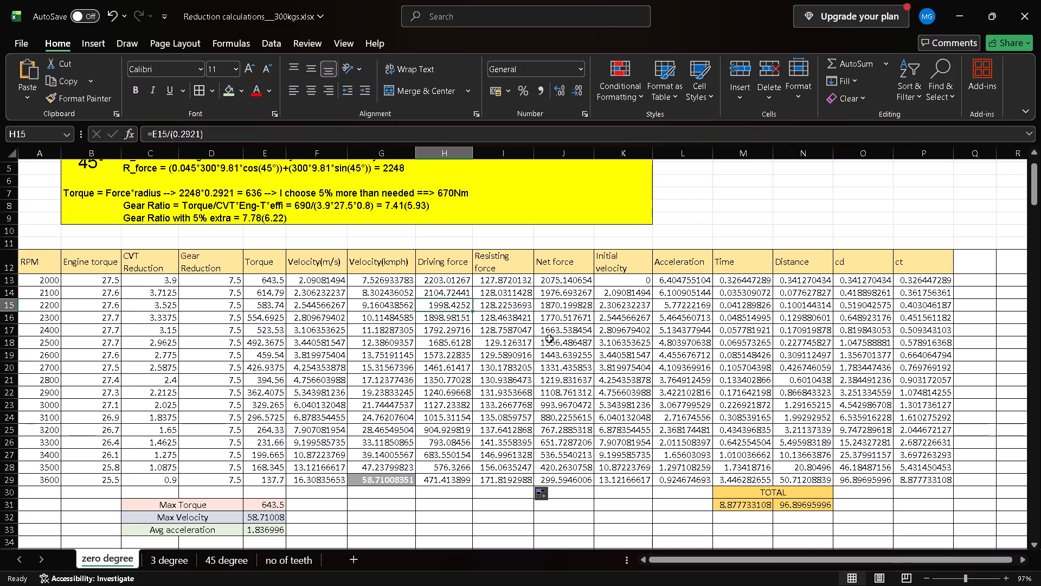
Enter the note "0.75,80,85,90" in cell G34, in the blank area below the 7.5 table.
scroll(570, 288, right, 1)
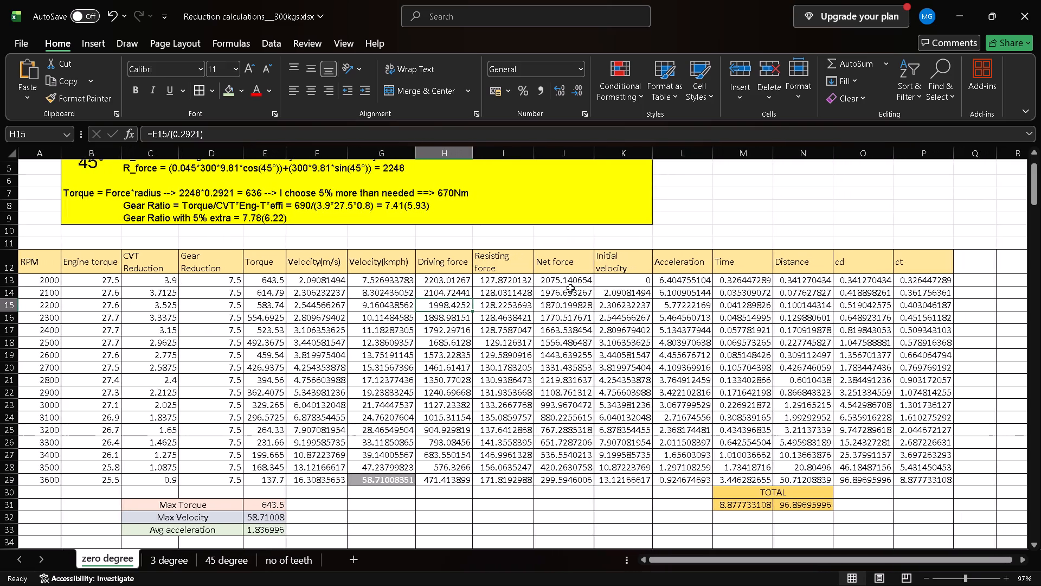
scroll(570, 288, down, 1)
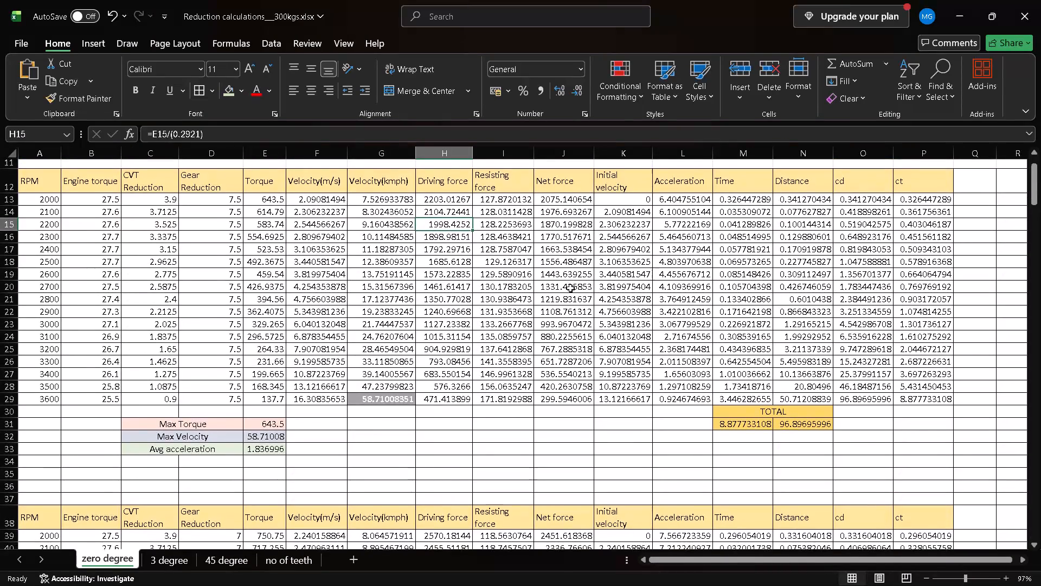
scroll(570, 288, down, 1)
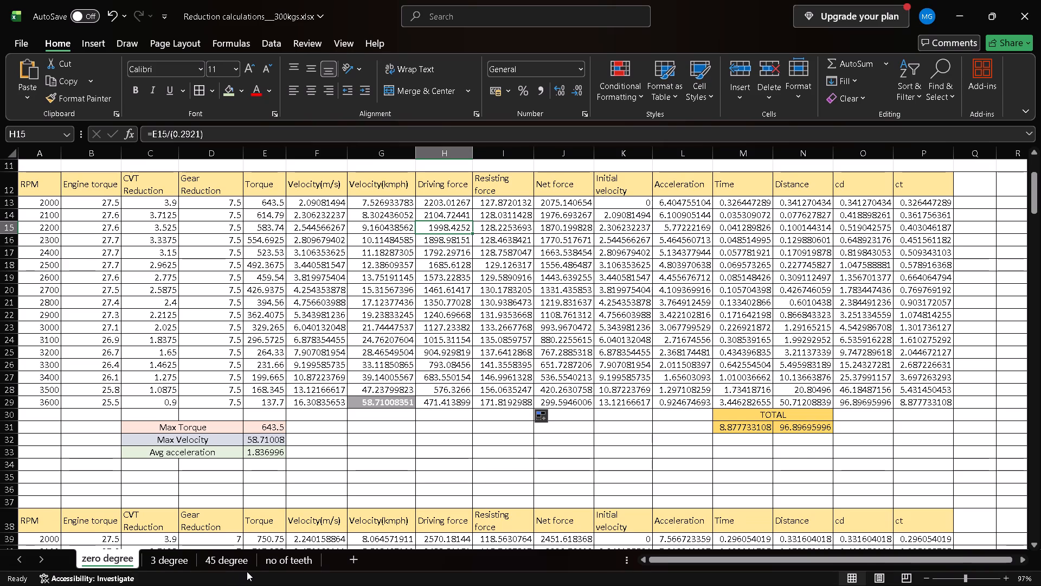
click(368, 467)
key(0)
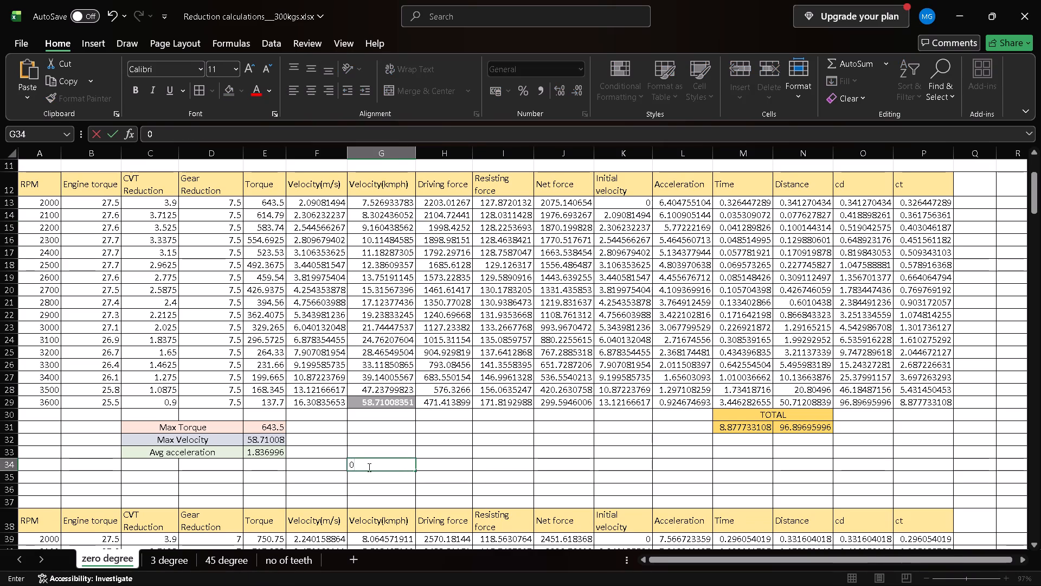
key(BackSpace)
key(0)
key(period)
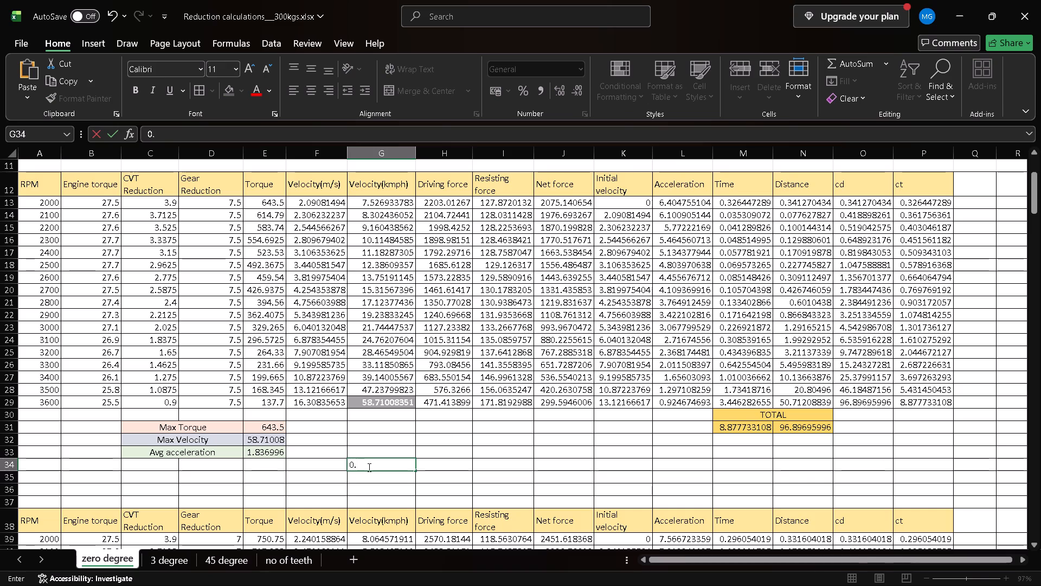
text(76)
key(BackSpace)
key(5)
key(comma)
key(8)
key(0)
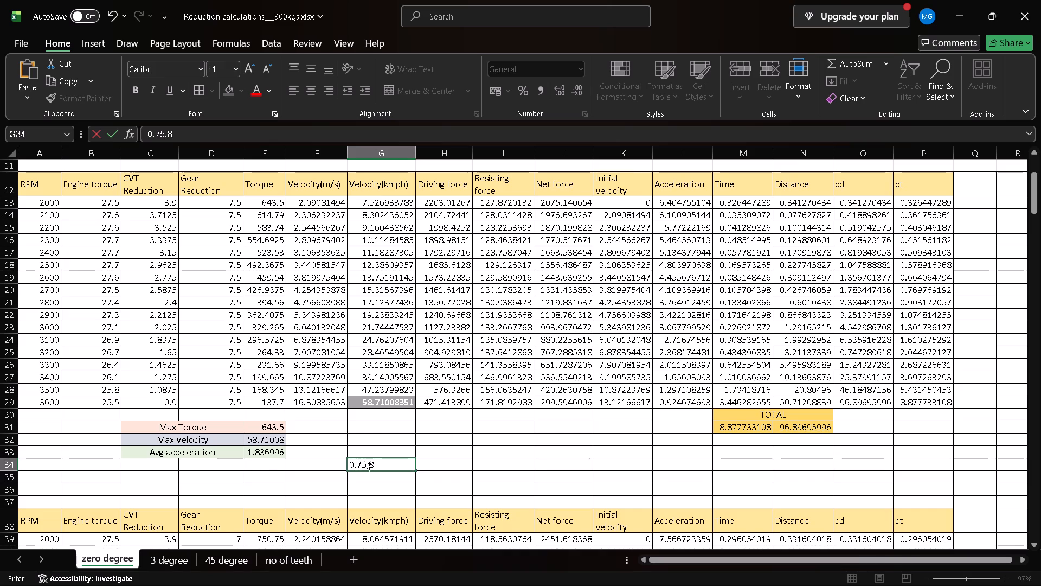
key(comma)
text(85,90)
key(Return)
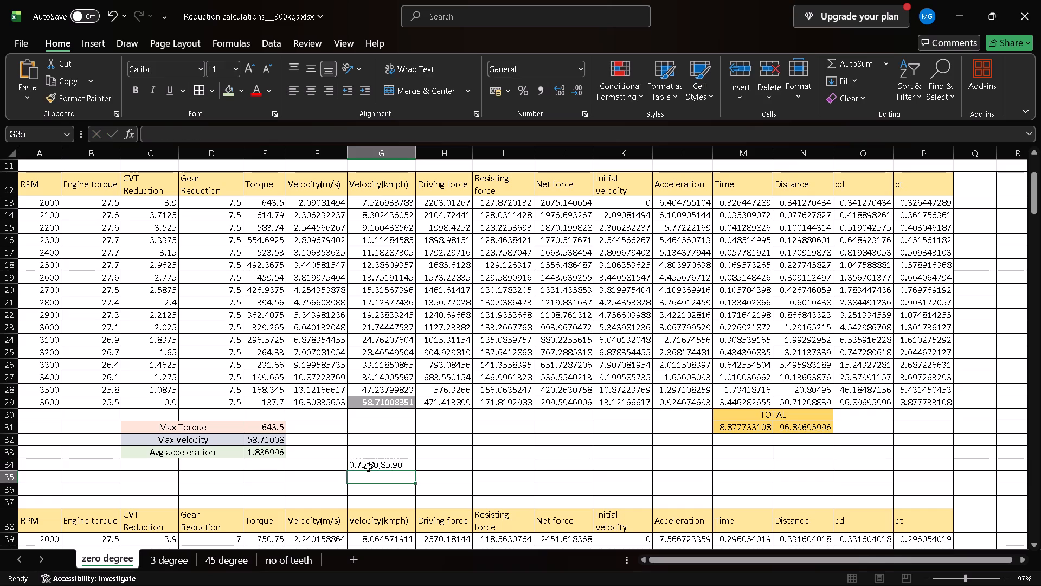
key(Down)
key(Up)
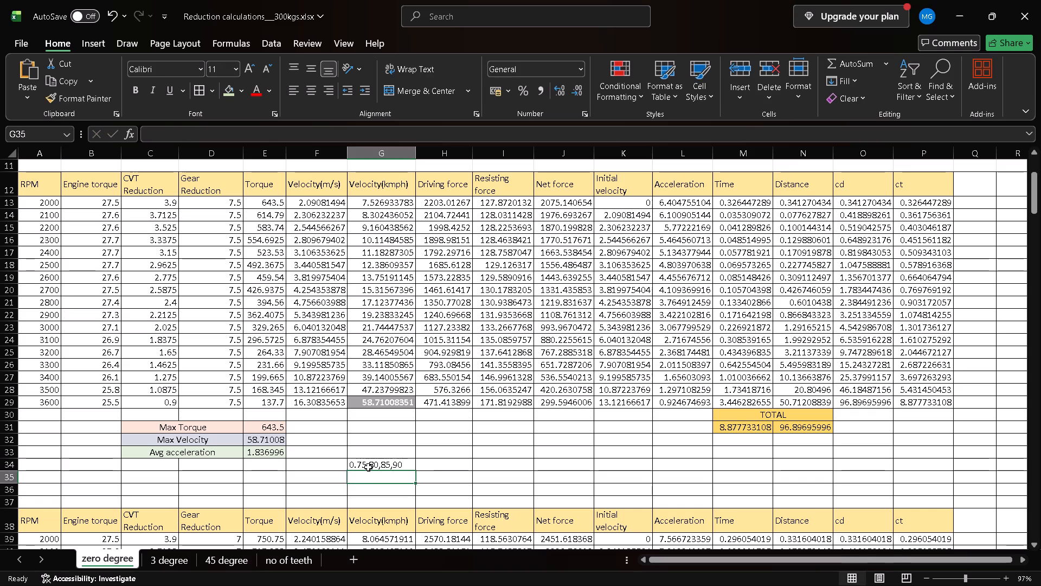
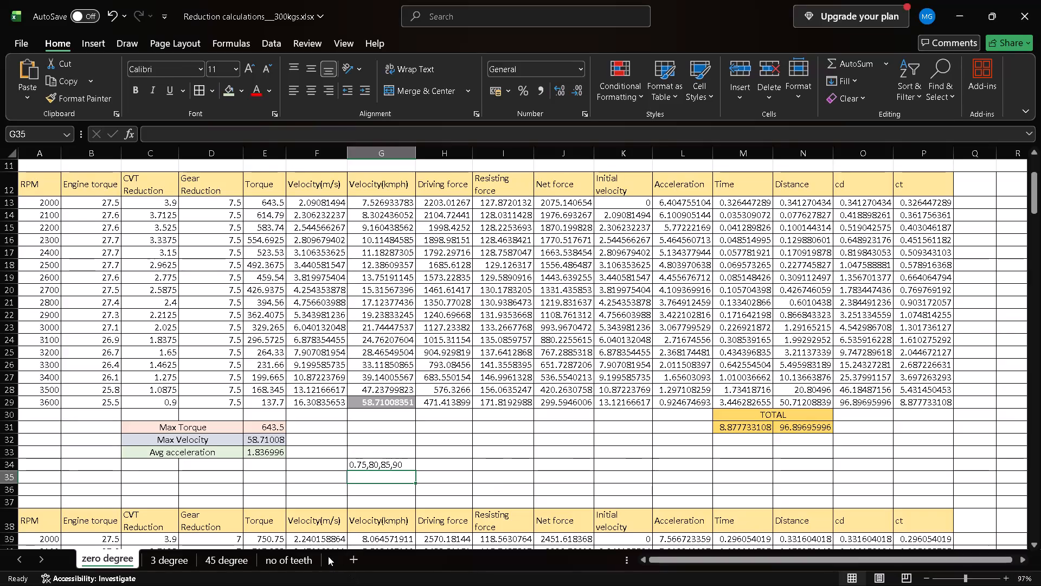
Examine the gear ratio table on the no of teeth sheet, including the highlighted ratios, the formula in cell D37 and the reduction notes.
click(307, 556)
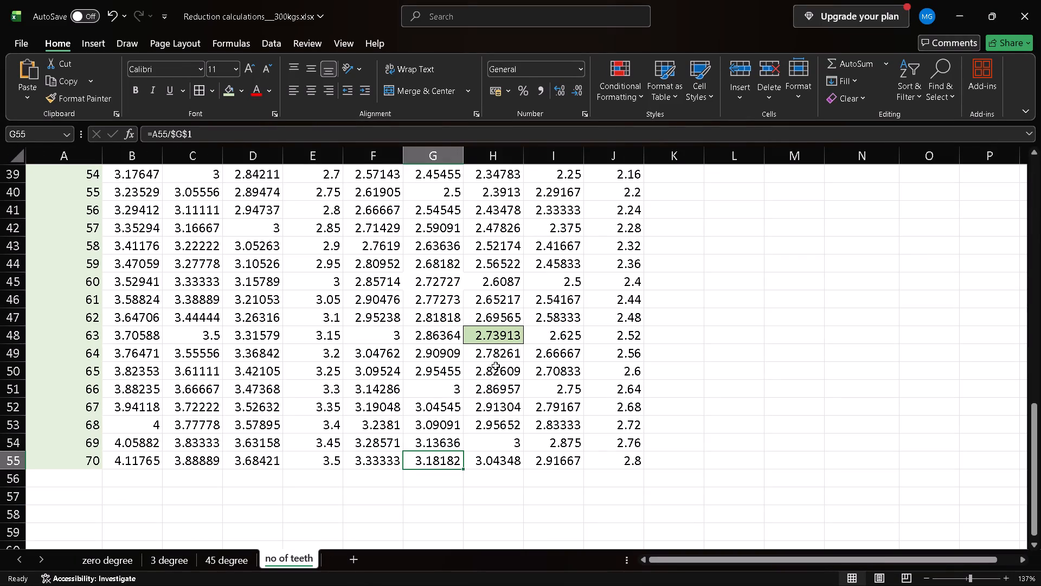
scroll(391, 420, right, 1)
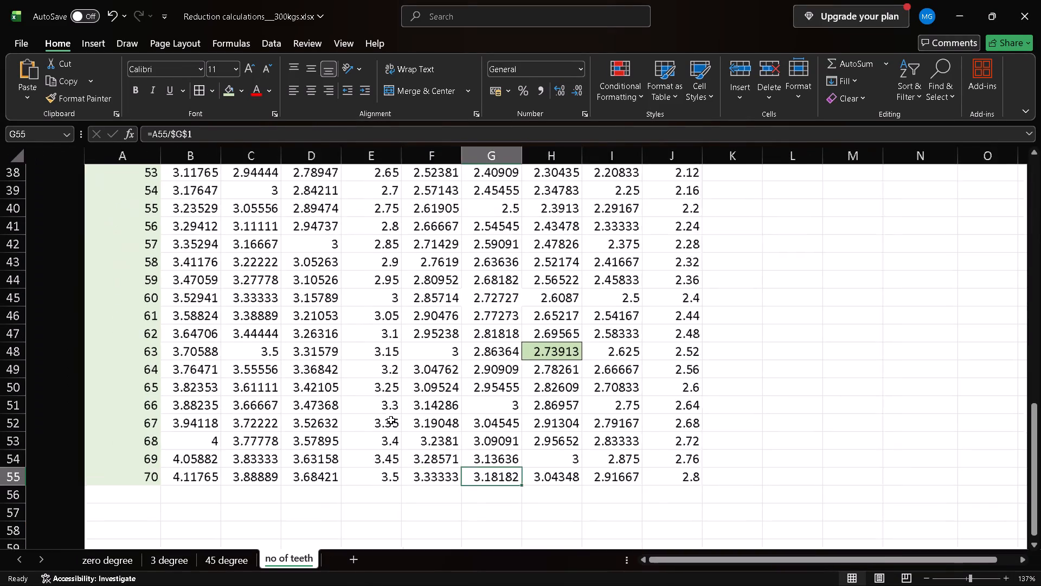
scroll(391, 420, right, 1)
scroll(391, 420, up, 1)
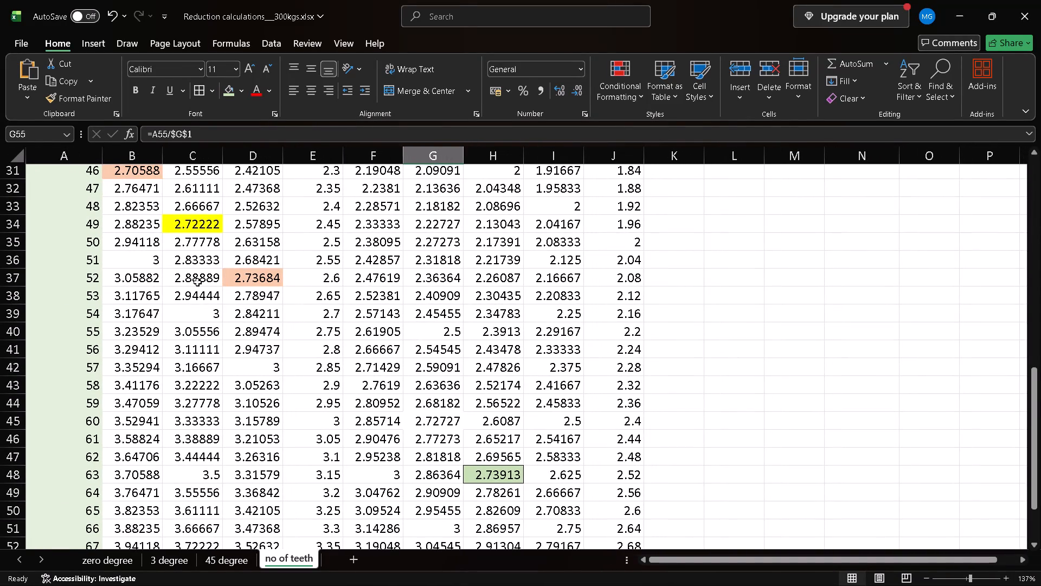
click(244, 282)
scroll(244, 282, up, 1)
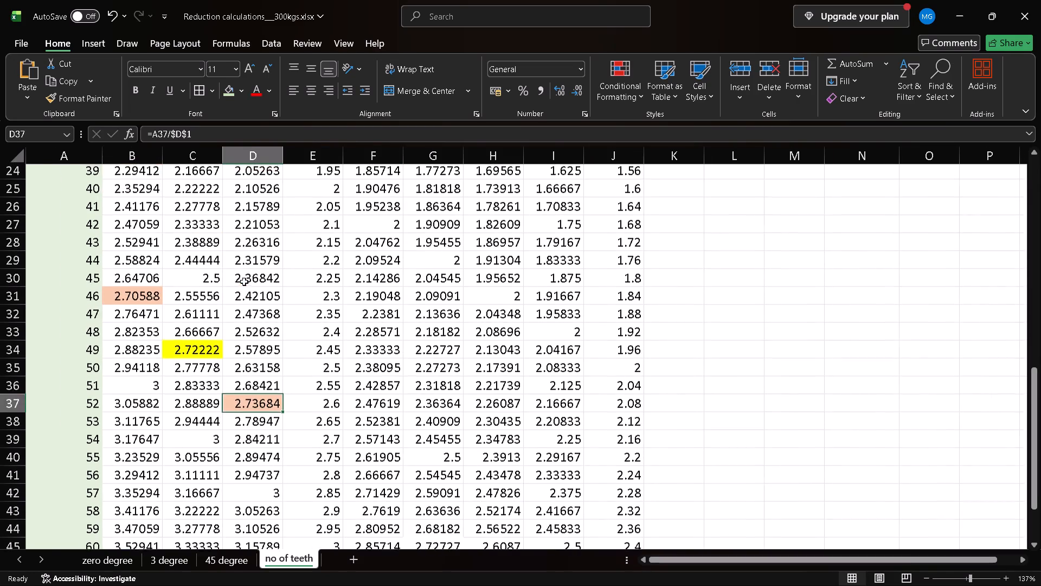
scroll(244, 282, right, 1)
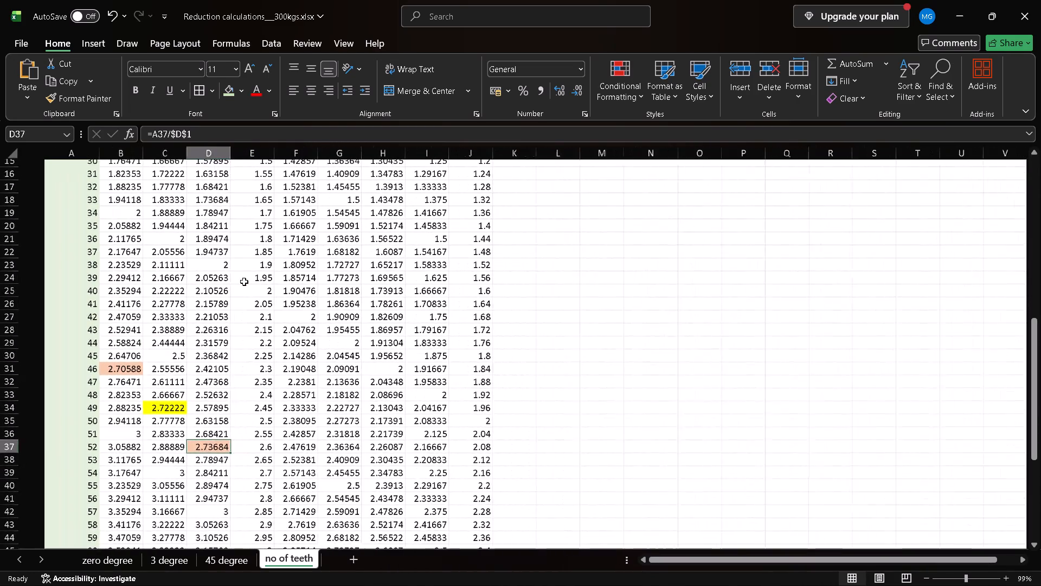
scroll(244, 282, up, 1)
scroll(244, 282, right, 1)
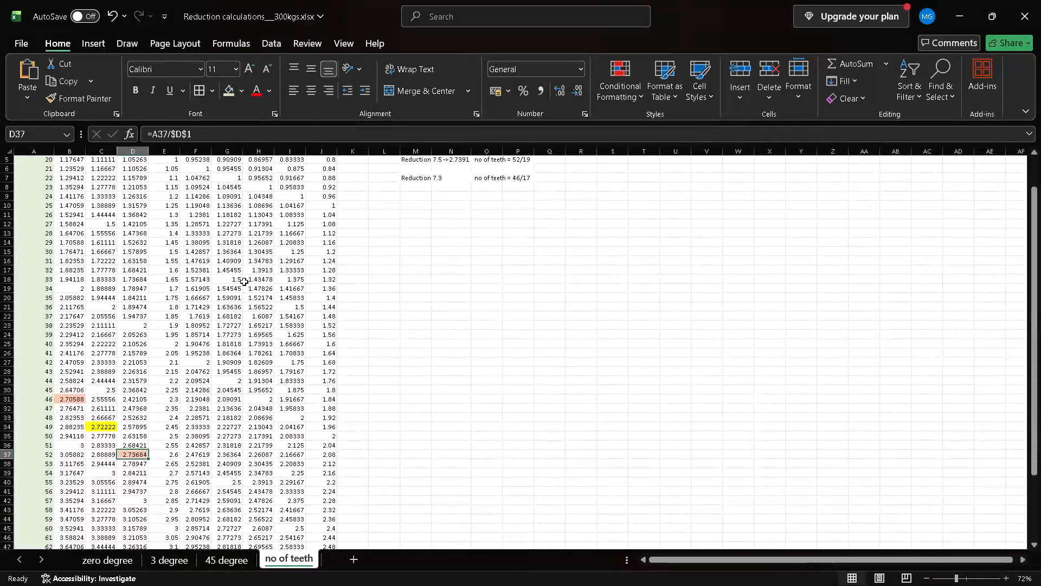
scroll(244, 282, down, 1)
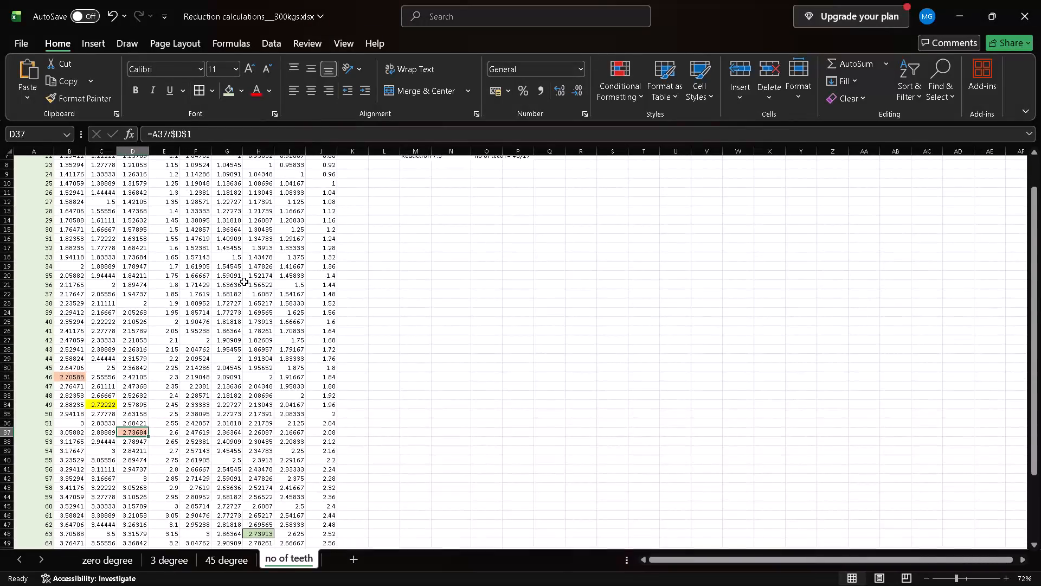
scroll(244, 282, down, 3)
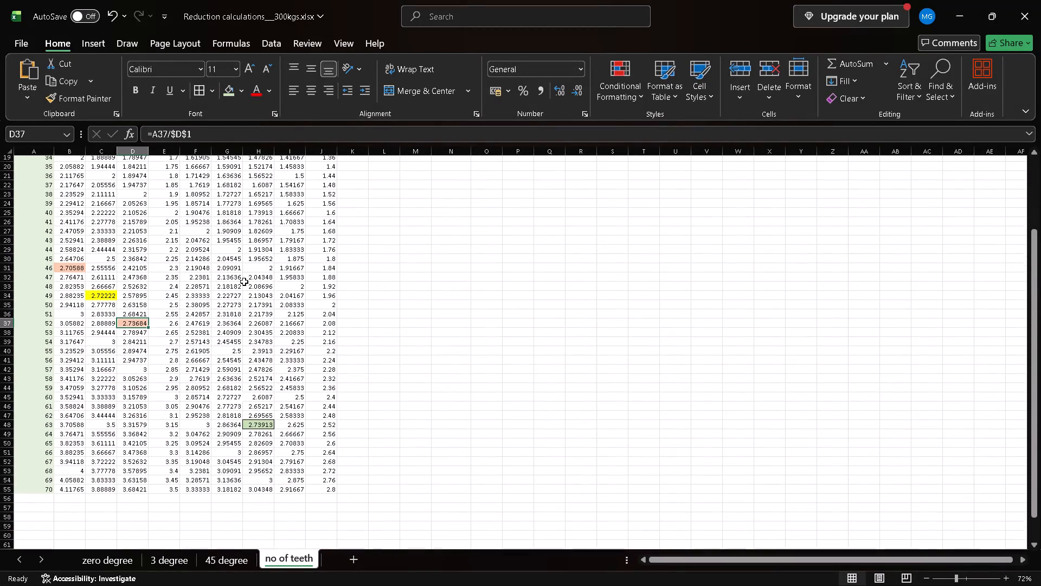
scroll(244, 282, down, 3)
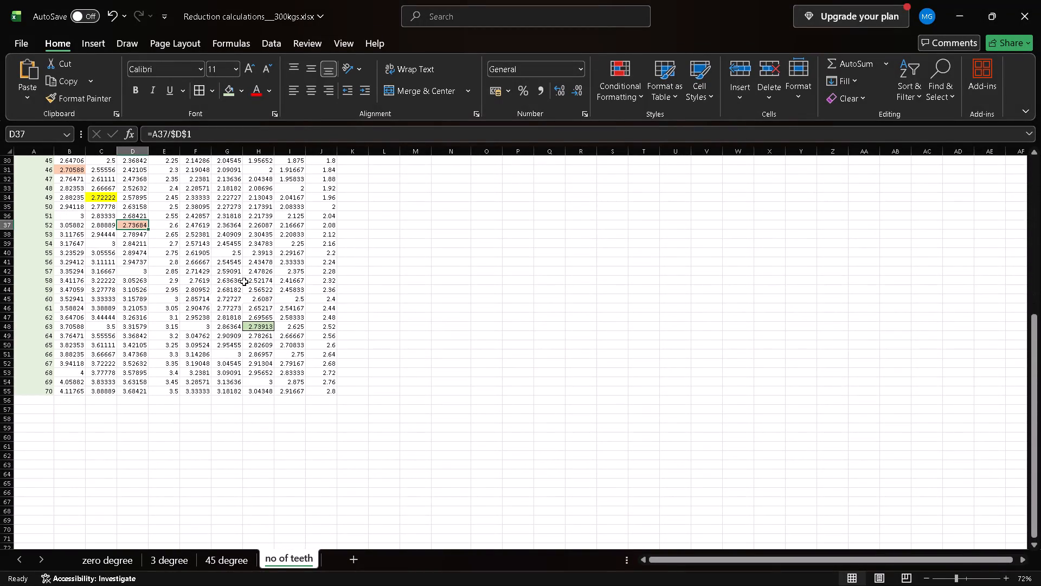
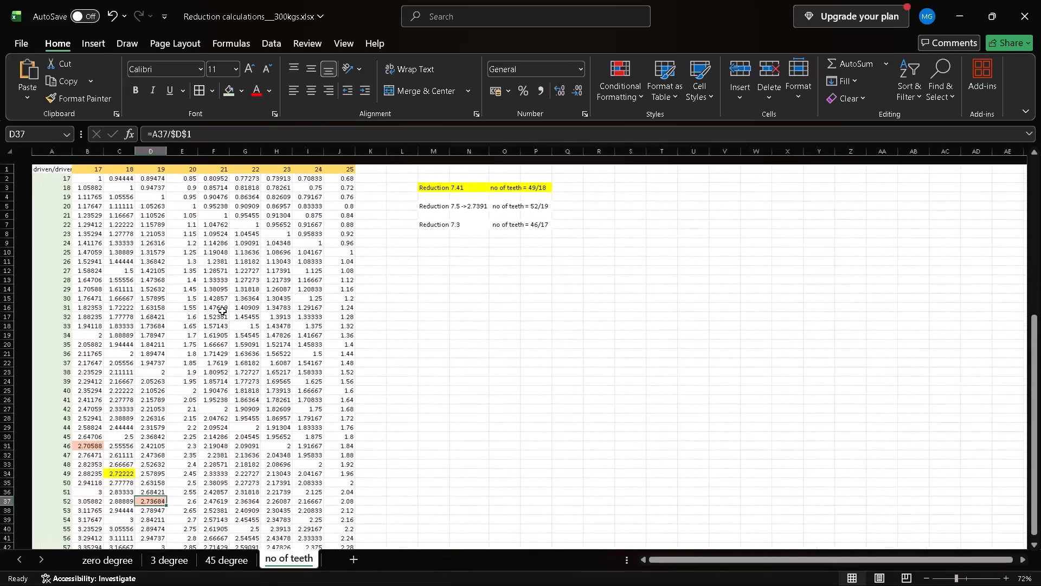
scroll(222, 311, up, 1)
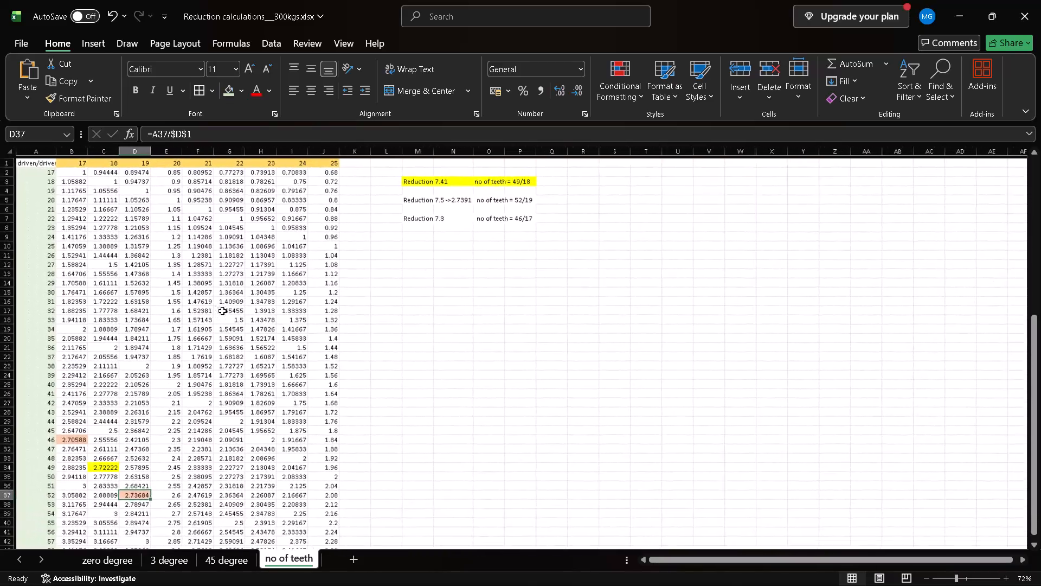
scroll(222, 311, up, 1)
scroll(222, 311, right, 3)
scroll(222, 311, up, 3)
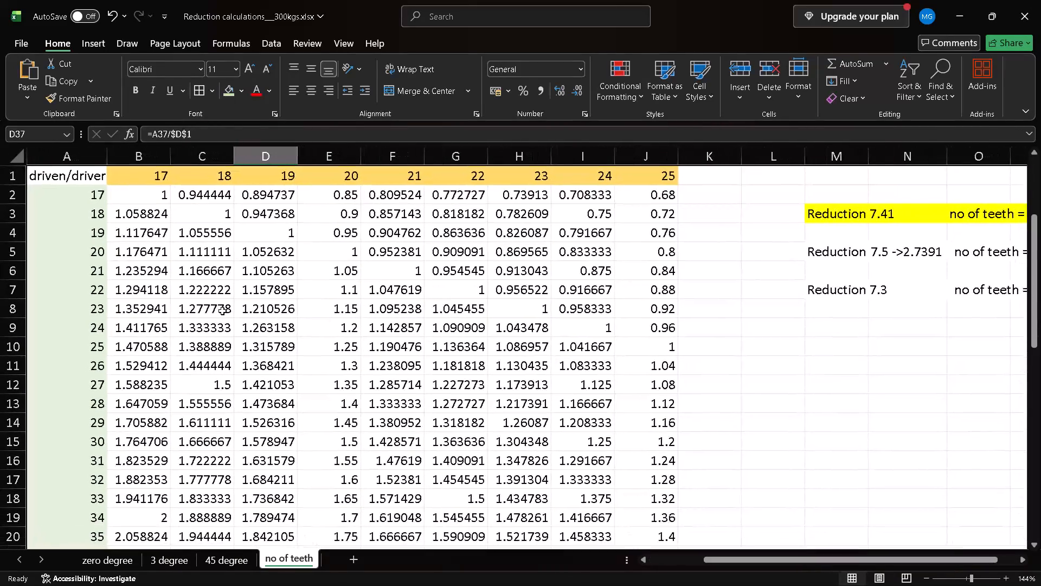